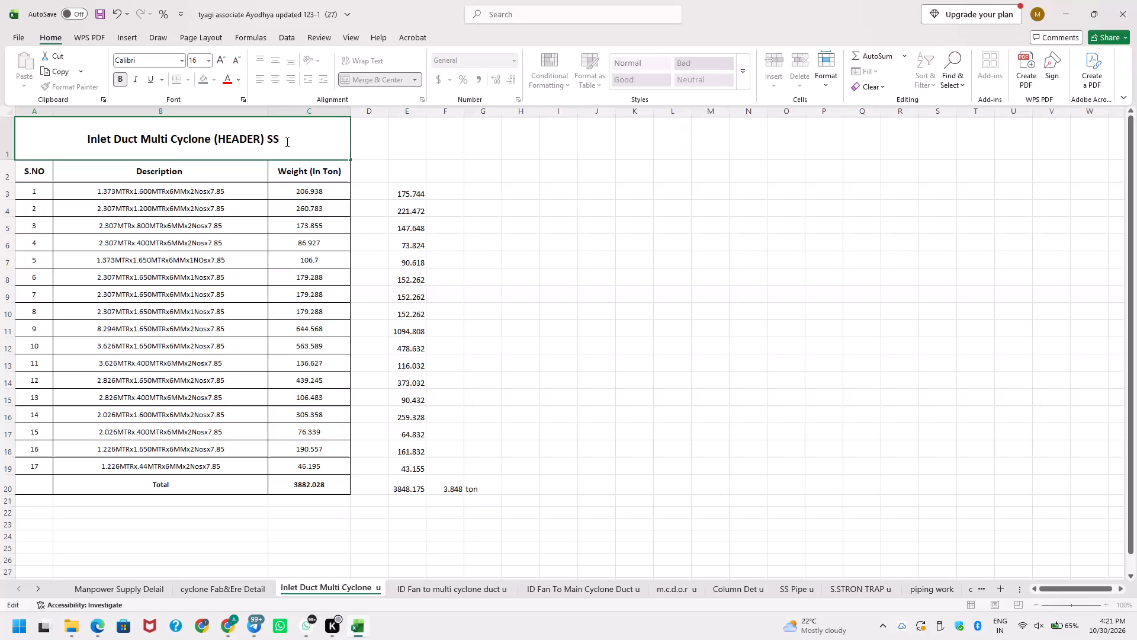
# Finish the table title as "Inlet Duct Multi Cyclone (HEADER) SS" and move to the table's total weight cell.
pyautogui.press('Return')
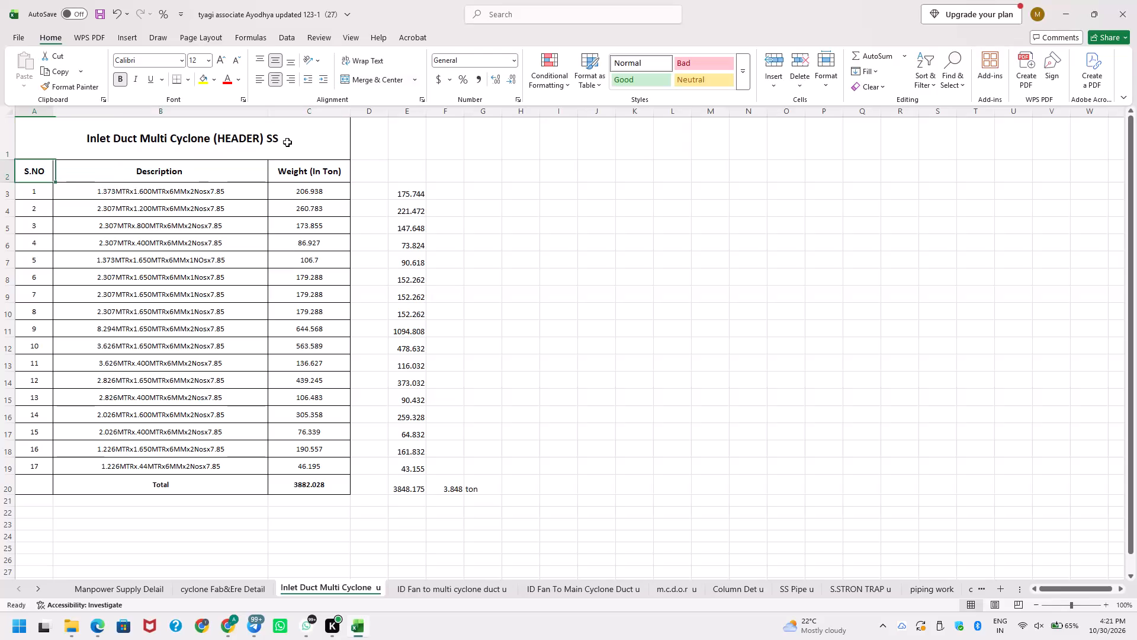
pyautogui.press('Right')
pyautogui.press('Down')
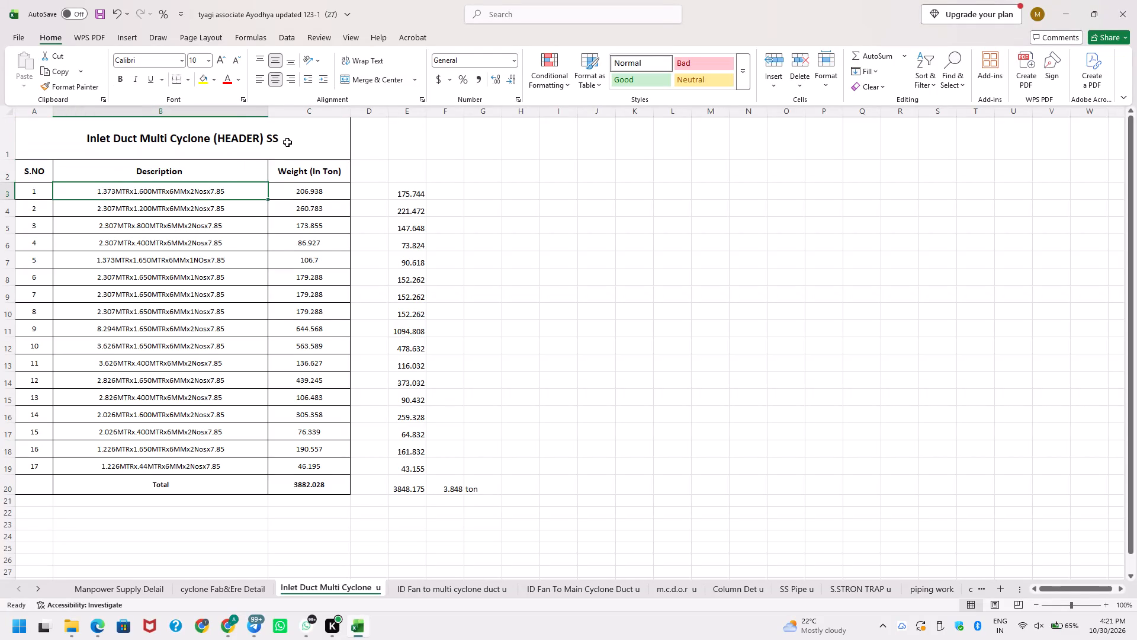
pyautogui.press('Right')
pyautogui.press('Right')
pyautogui.press('Left')
pyautogui.hotkey('ctrl', 'Down')
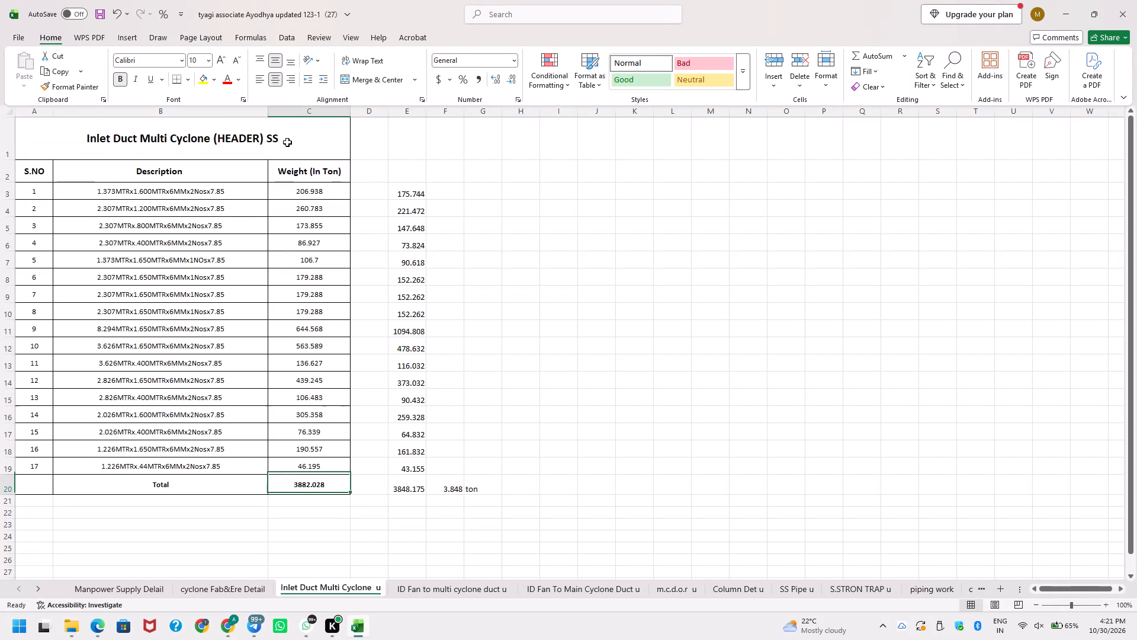
# Switch to the Downloads folder and open the TYAGI ASSOCIATE MASAUDHA workbook listed under Yesterday.
pyautogui.hotkey('alt', 'Tab')
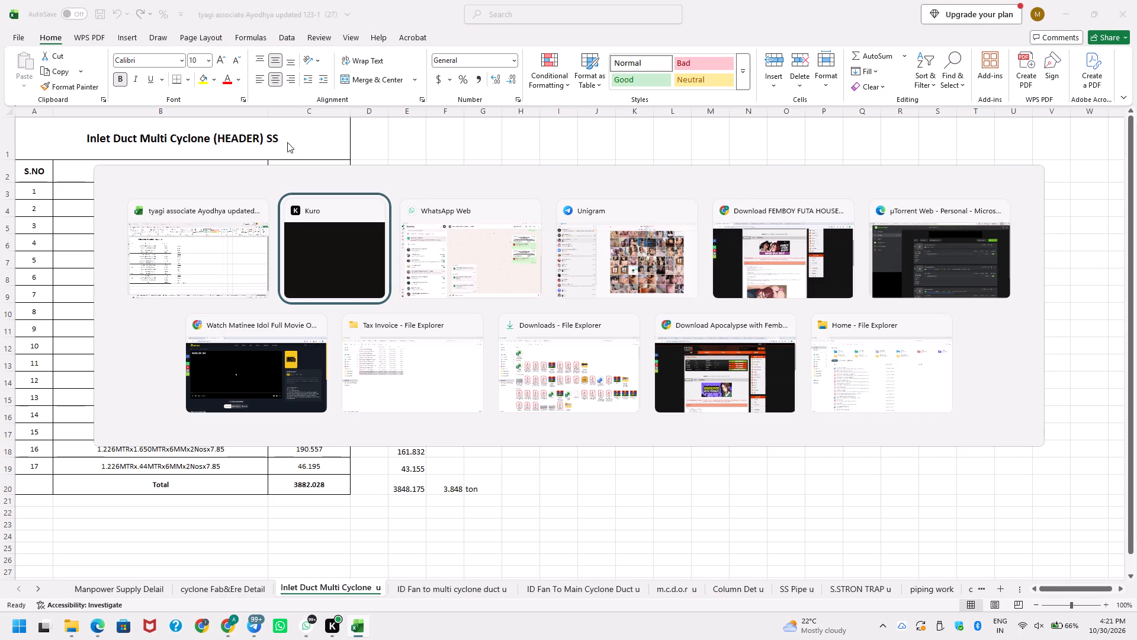
pyautogui.hotkey('alt', 'Down')
pyautogui.hotkey('alt', 'Right')
pyautogui.hotkey('alt', 'Right')
pyautogui.hotkey('alt', 'Right')
pyautogui.hotkey('alt', 'Right')
pyautogui.hotkey('alt', 'Left')
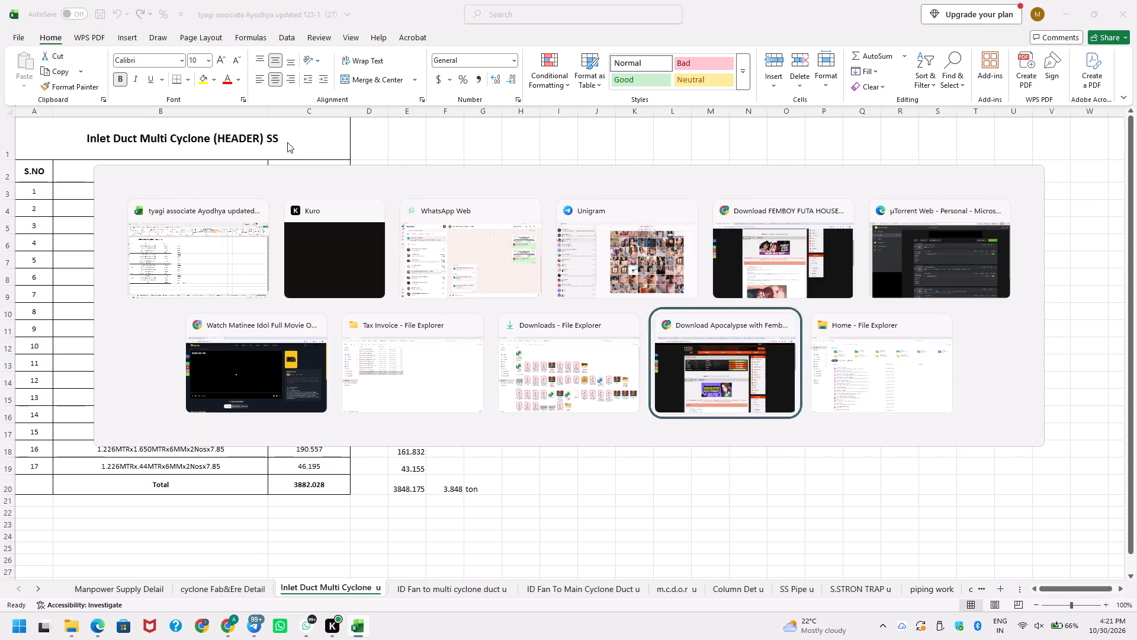
pyautogui.hotkey('alt', 'Left')
pyautogui.press('Down')
pyautogui.press('Down')
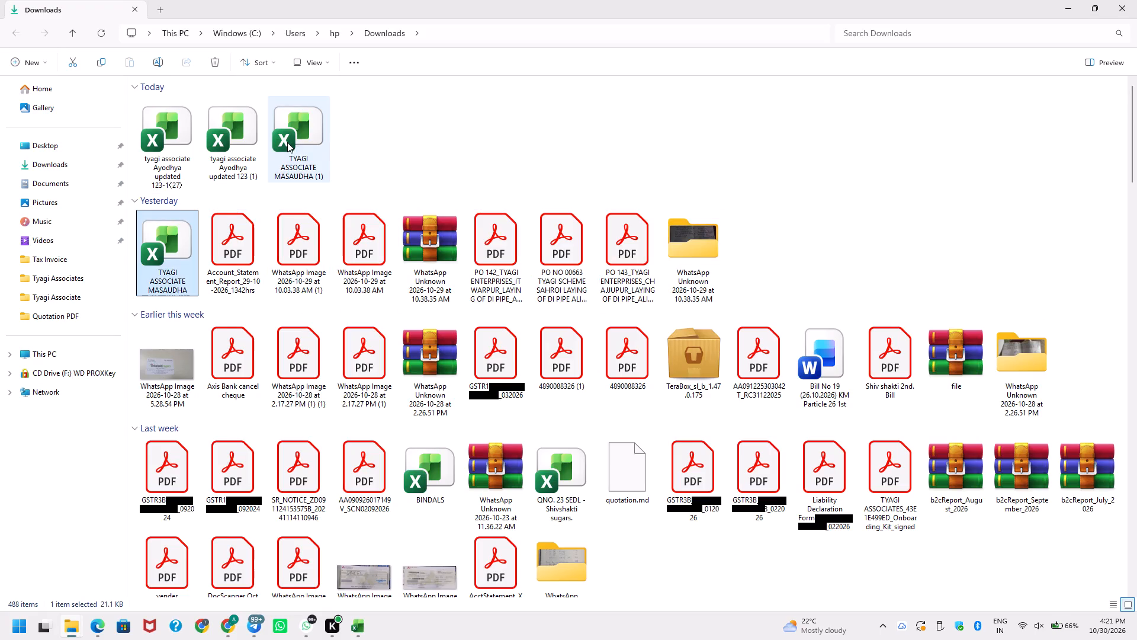
pyautogui.press('Return')
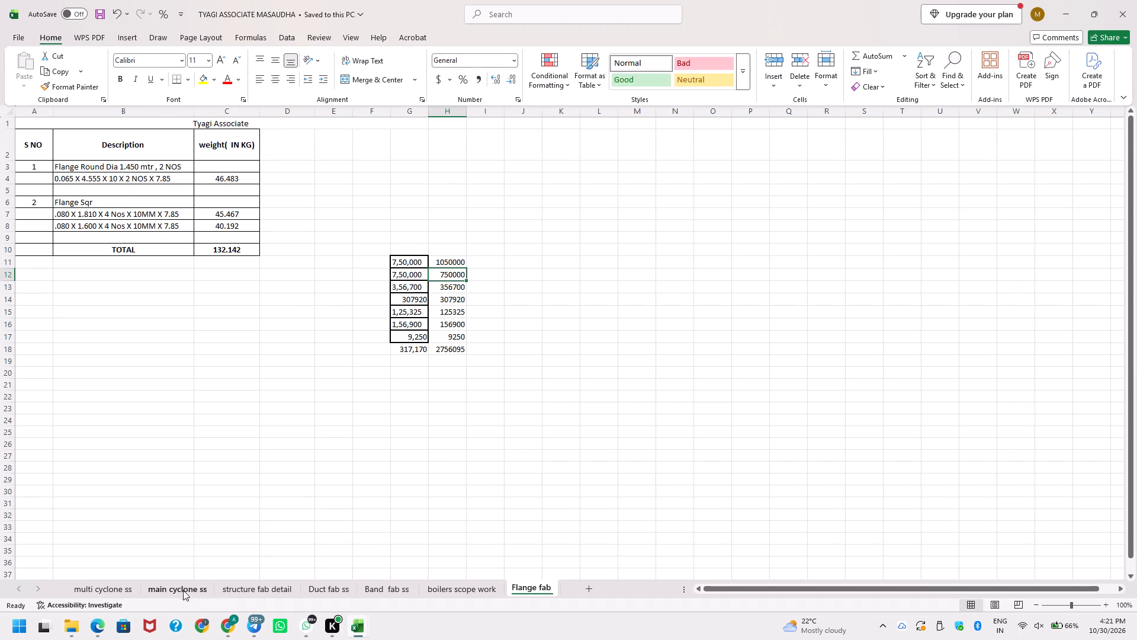
# Add a blank sheet directly after the multi cyclone ss sheet.
pyautogui.click(124, 591)
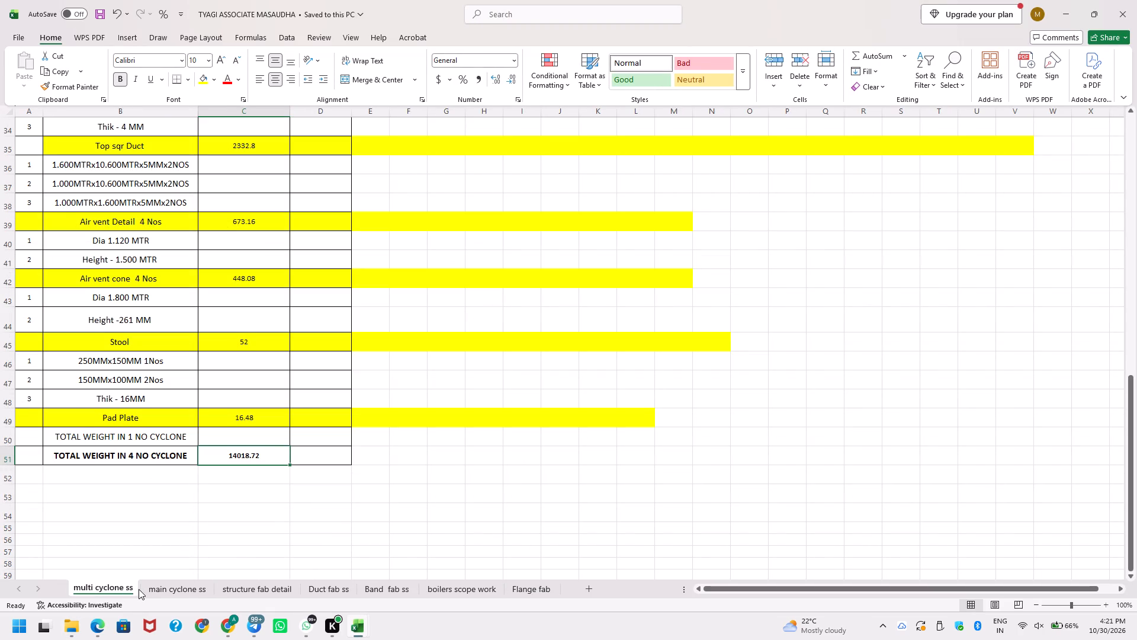
pyautogui.click(590, 593)
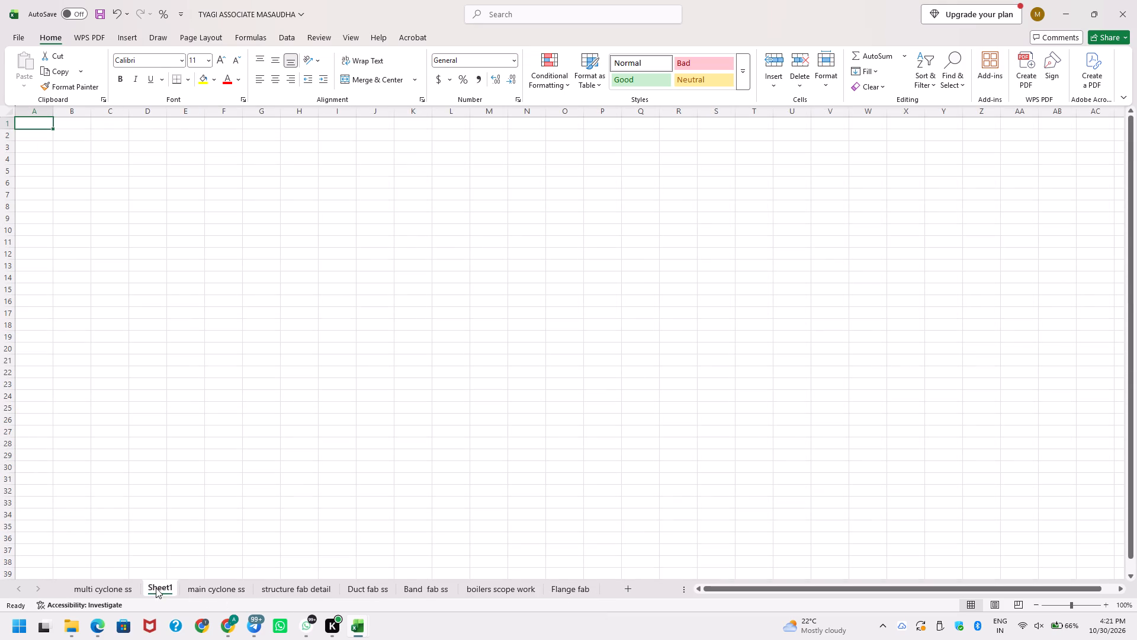
# Copy the Inlet Duct Multi Cyclone table A1:C20 from the Ayodhya workbook into the new sheet at A1 and autofit its columns.
pyautogui.hotkey('alt', 'Tab')
pyautogui.press('Down')
pyautogui.press('Up')
pyautogui.hotkey('ctrl', 'shift', 'Up')
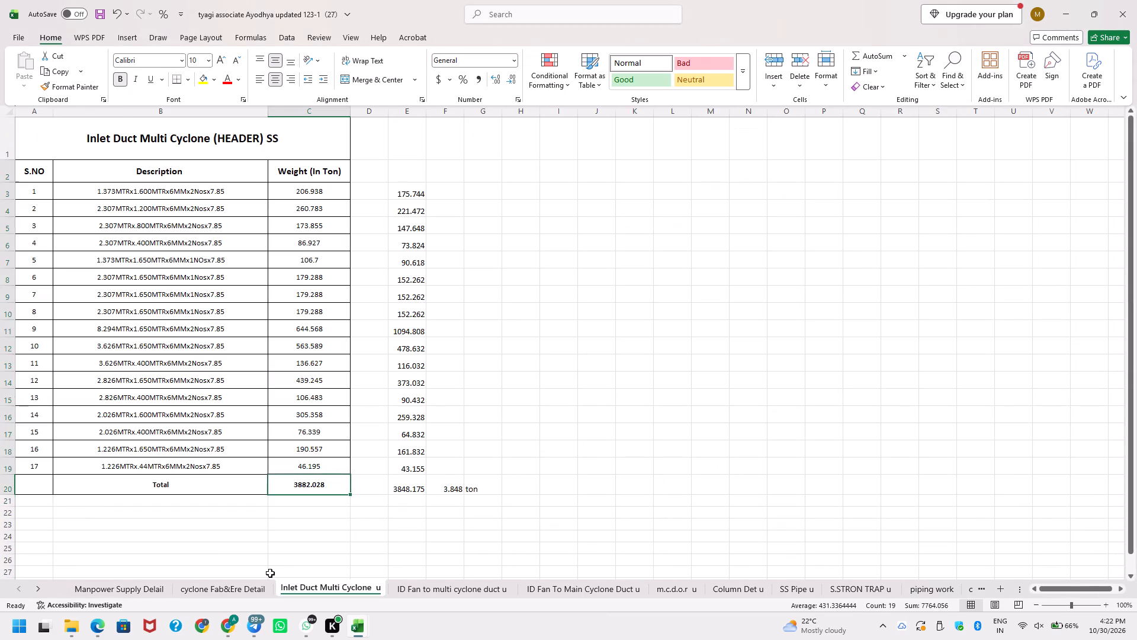
pyautogui.hotkey('ctrl', 'shift', 'Left')
pyautogui.hotkey('ctrl', 'shift', 'Up')
pyautogui.hotkey('ctrl', 'c')
pyautogui.hotkey('alt', 'Tab')
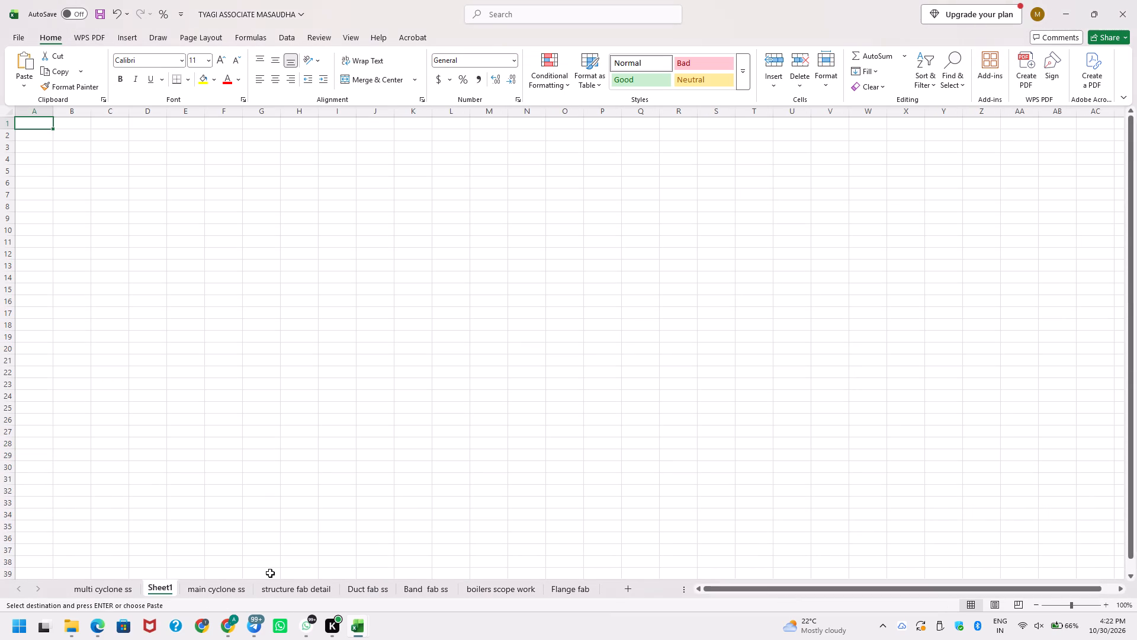
pyautogui.press('Right')
pyautogui.press('Left')
pyautogui.hotkey('alt', 'Tab')
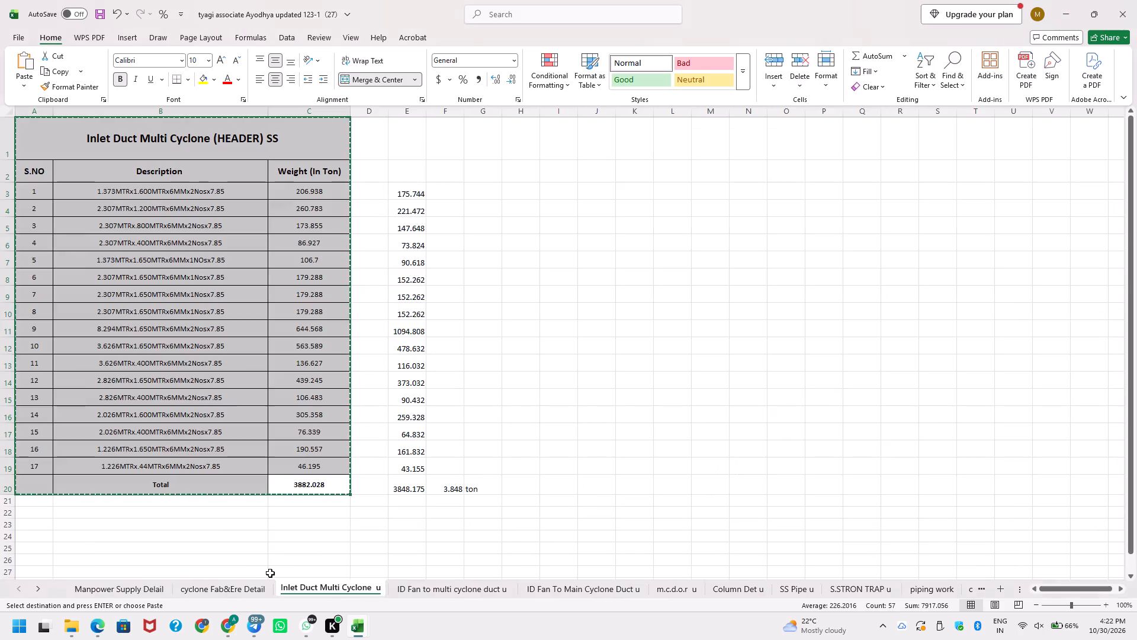
pyautogui.hotkey('alt', 'Tab')
pyautogui.hotkey('ctrl', 'v')
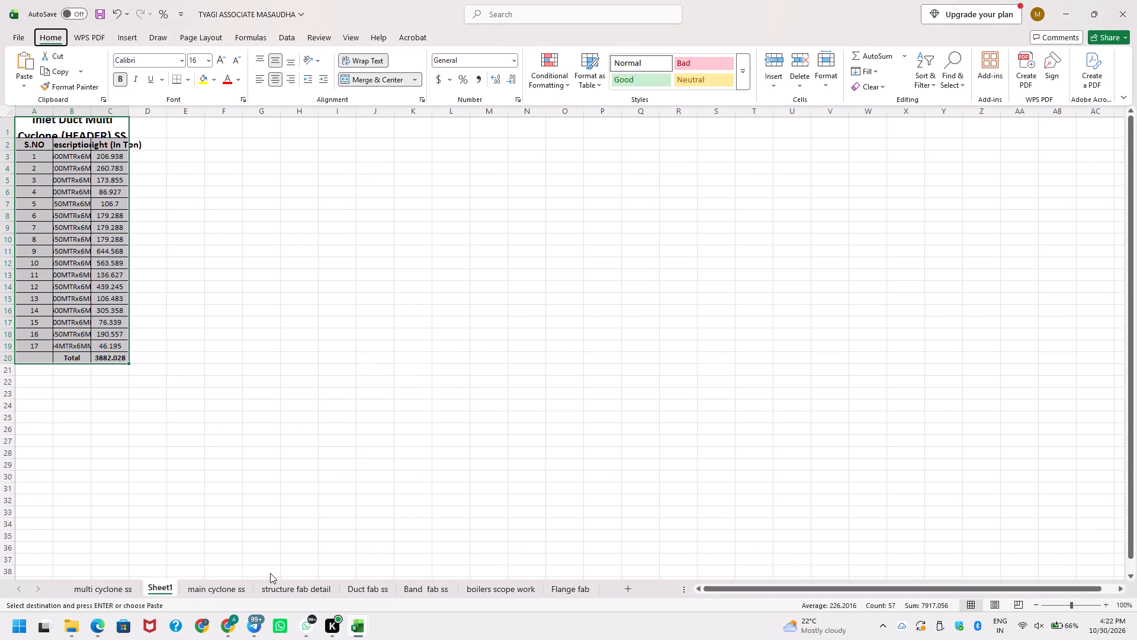
pyautogui.write('oca')
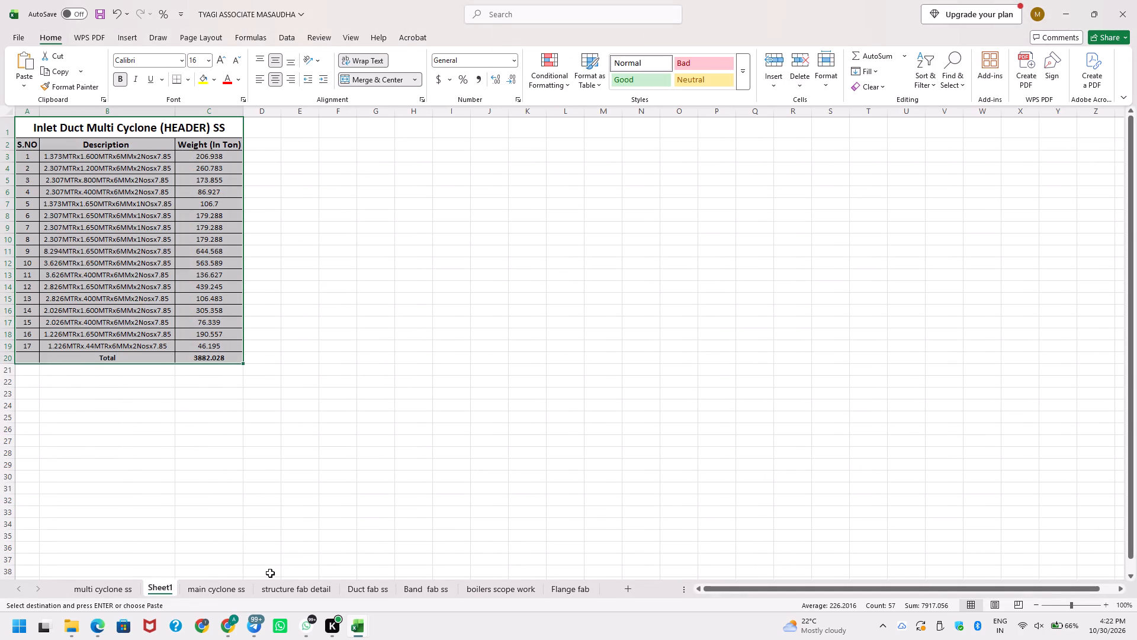
# Replace the new sheet's weights in C3:C20 with the column E values, E3:E20, from the Ayodhya workbook's Inlet Duct Multi Cyclone sheet.
pyautogui.hotkey('alt', 'Tab')
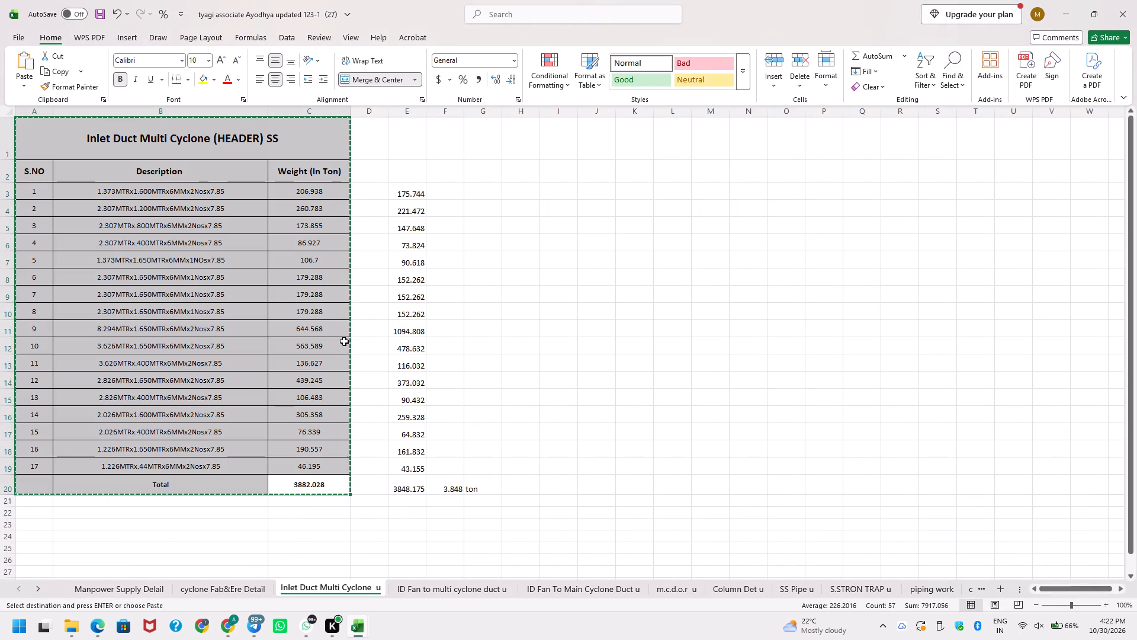
pyautogui.click(404, 195)
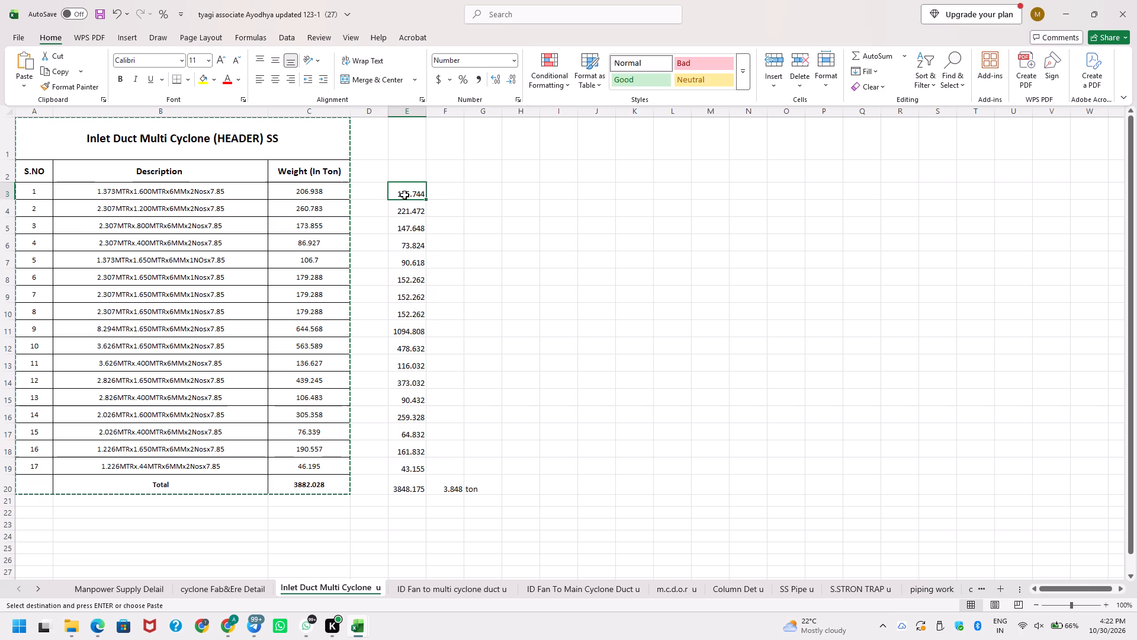
pyautogui.hotkey('ctrl', 'shift', 'Down')
pyautogui.hotkey('ctrl', 'c')
pyautogui.hotkey('alt', 'Tab')
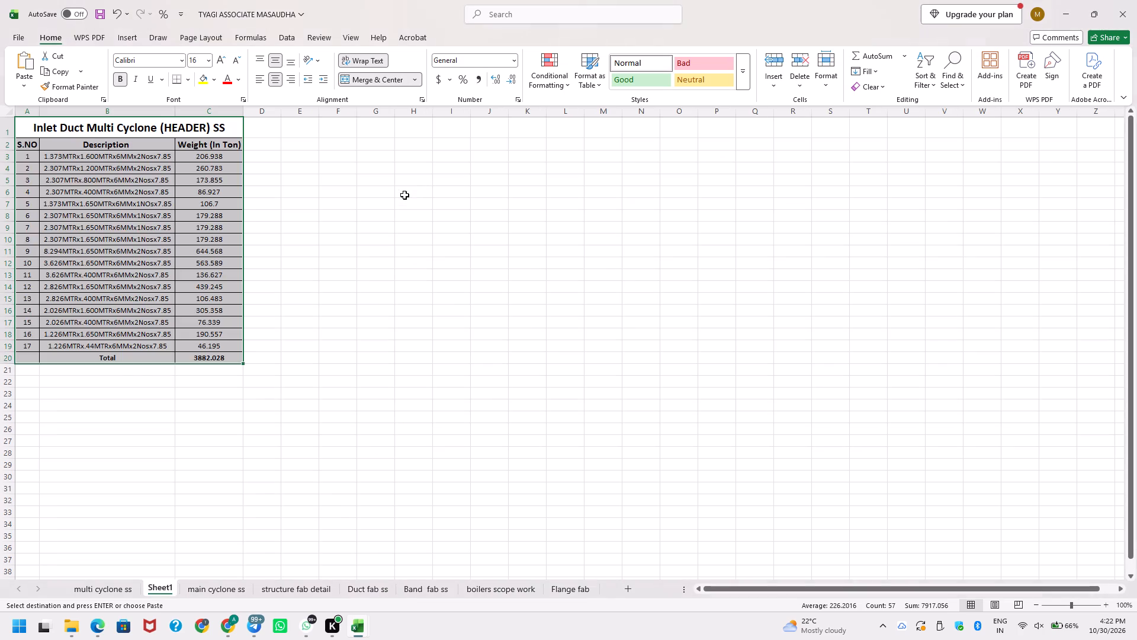
pyautogui.press('Left')
pyautogui.press('Down')
pyautogui.press('Down')
pyautogui.hotkey('ctrl', 'v')
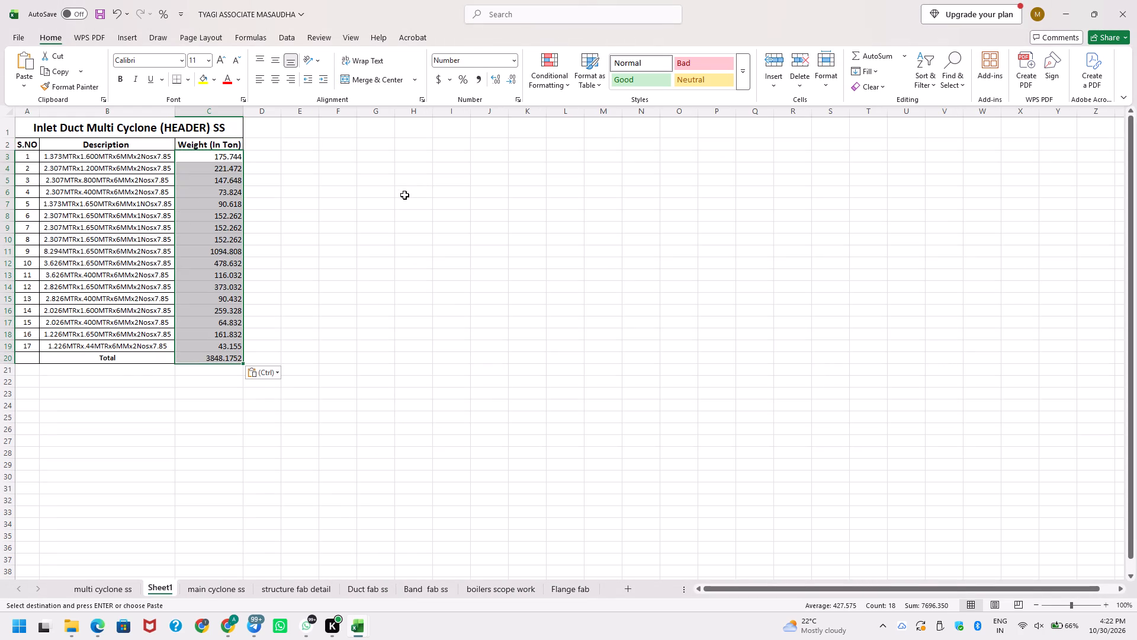
pyautogui.press('Escape')
# Apply all borders to the weight cells C3:C20 of the new sheet.
pyautogui.press('Left')
pyautogui.press('Right')
pyautogui.hotkey('ctrl', 'shift', 'Down')
pyautogui.write('hba')
pyautogui.press('Down')
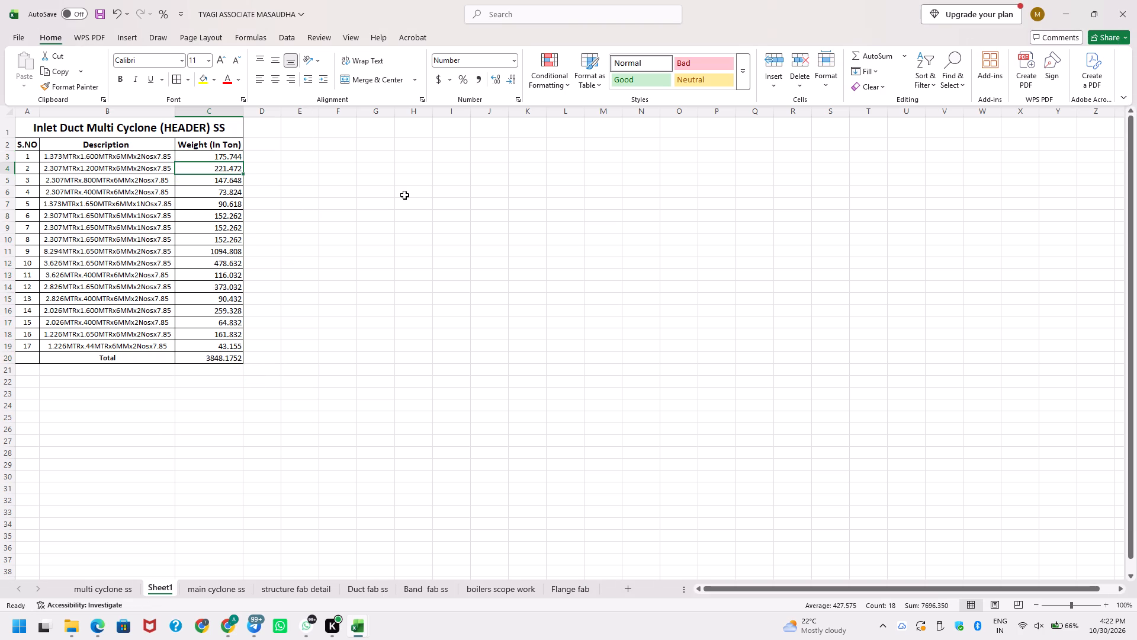
pyautogui.press('Up')
# Examine the components and weights on the multi cyclone ss sheet, from the title to the totals, including the Top sqr Duct section.
pyautogui.hotkey('ctrl', 'pageup')
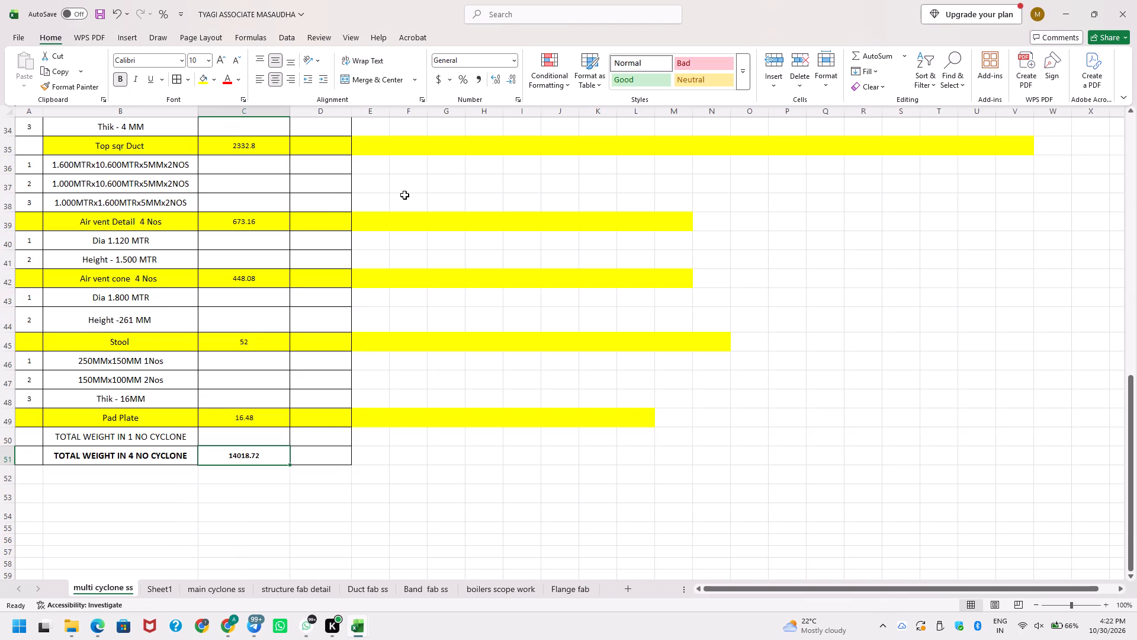
pyautogui.scroll(5, 331, 209)
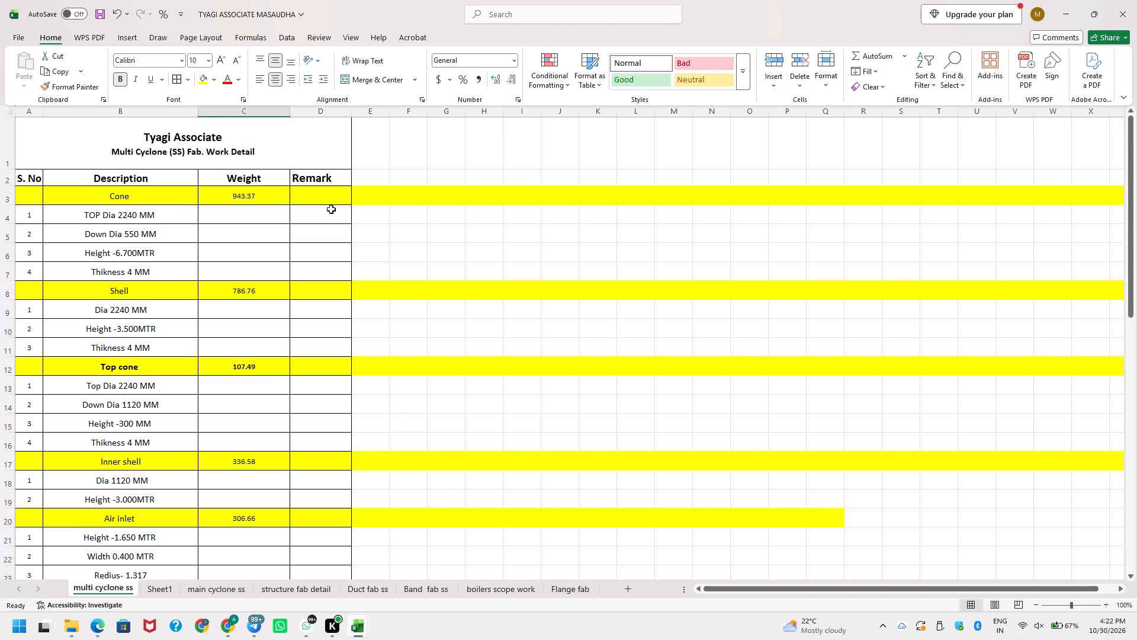
pyautogui.scroll(-4, 331, 209)
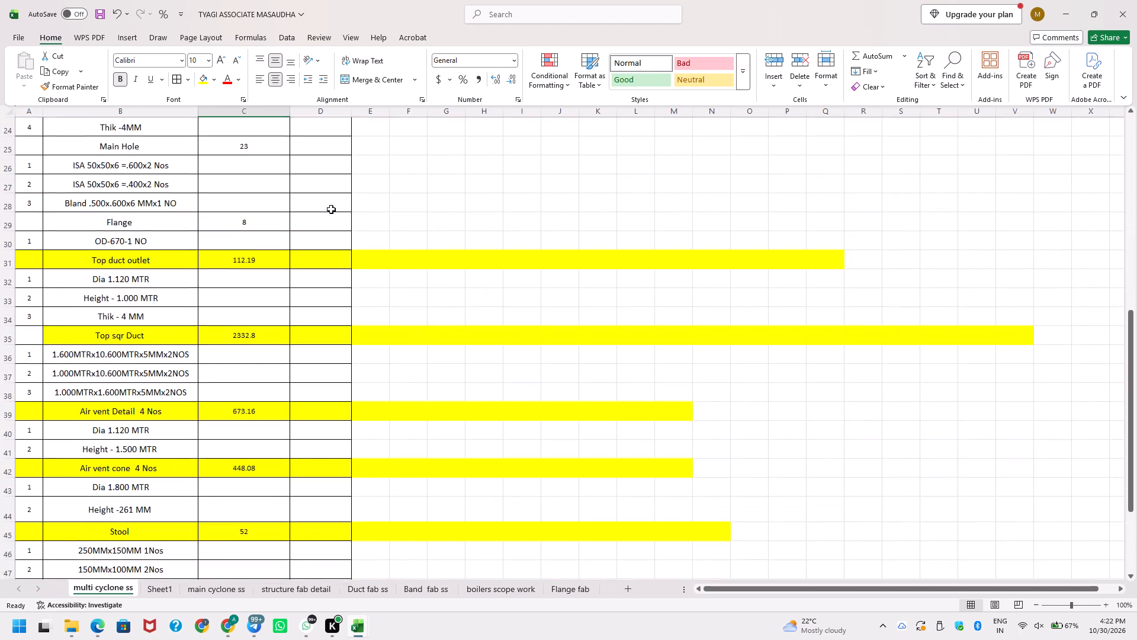
pyautogui.scroll(-3, 331, 209)
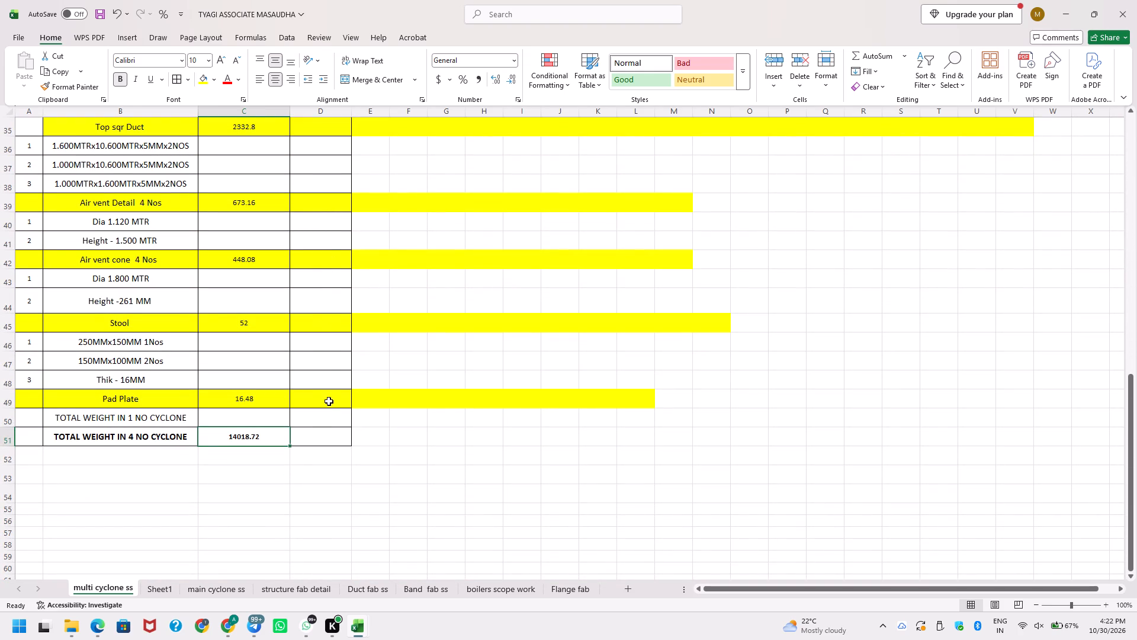
pyautogui.scroll(5, 325, 295)
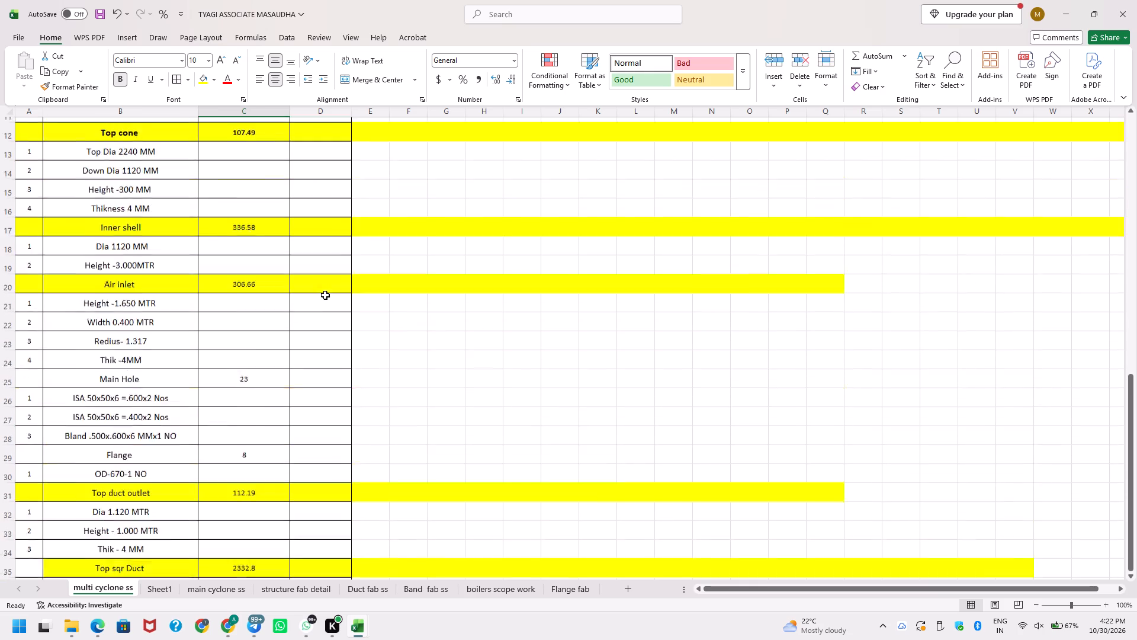
pyautogui.scroll(2, 325, 295)
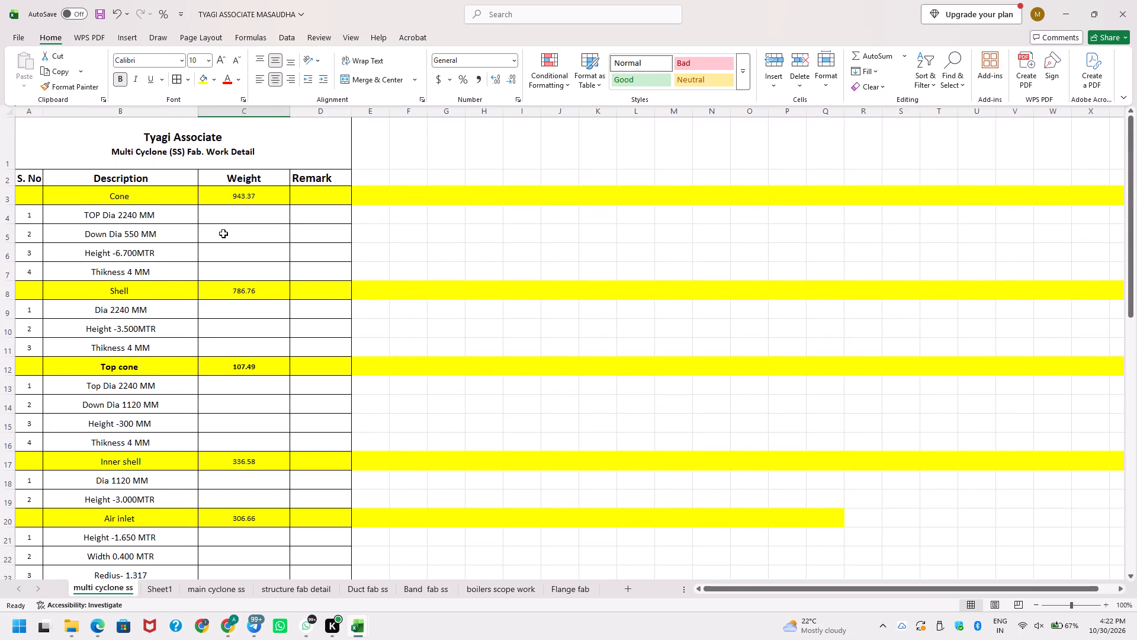
pyautogui.scroll(-3, 237, 343)
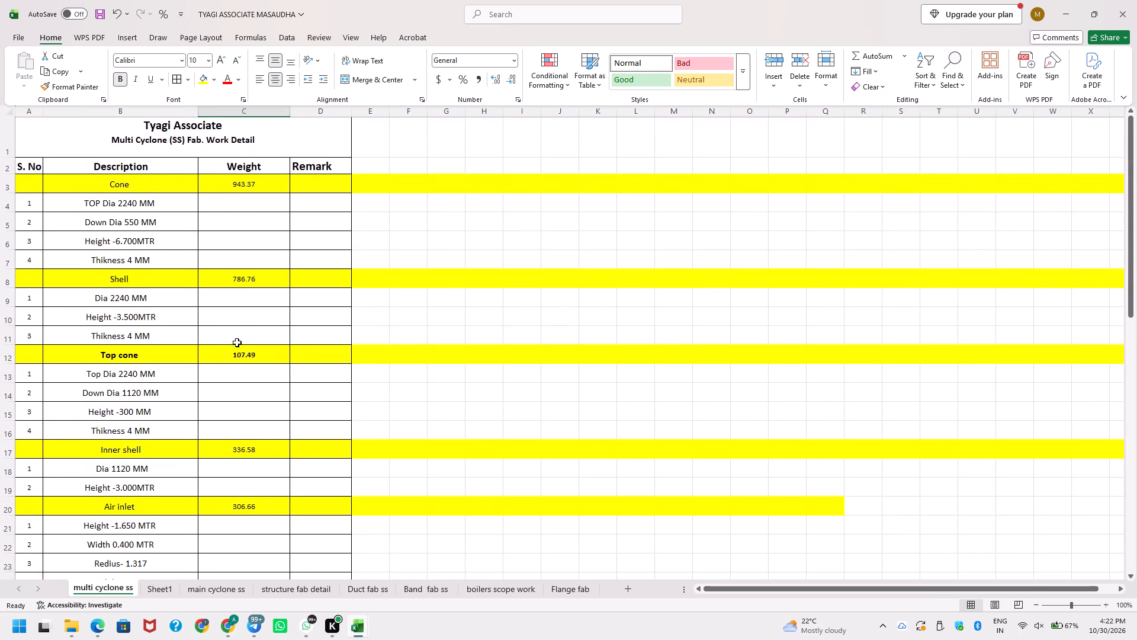
pyautogui.scroll(-5, 237, 343)
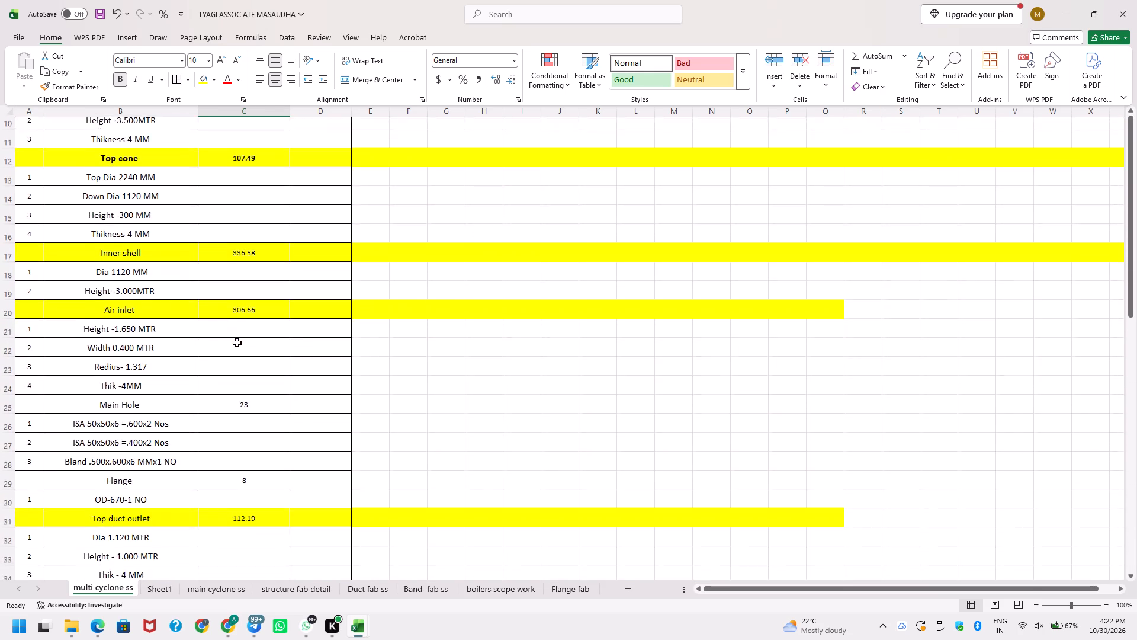
pyautogui.scroll(-2, 237, 343)
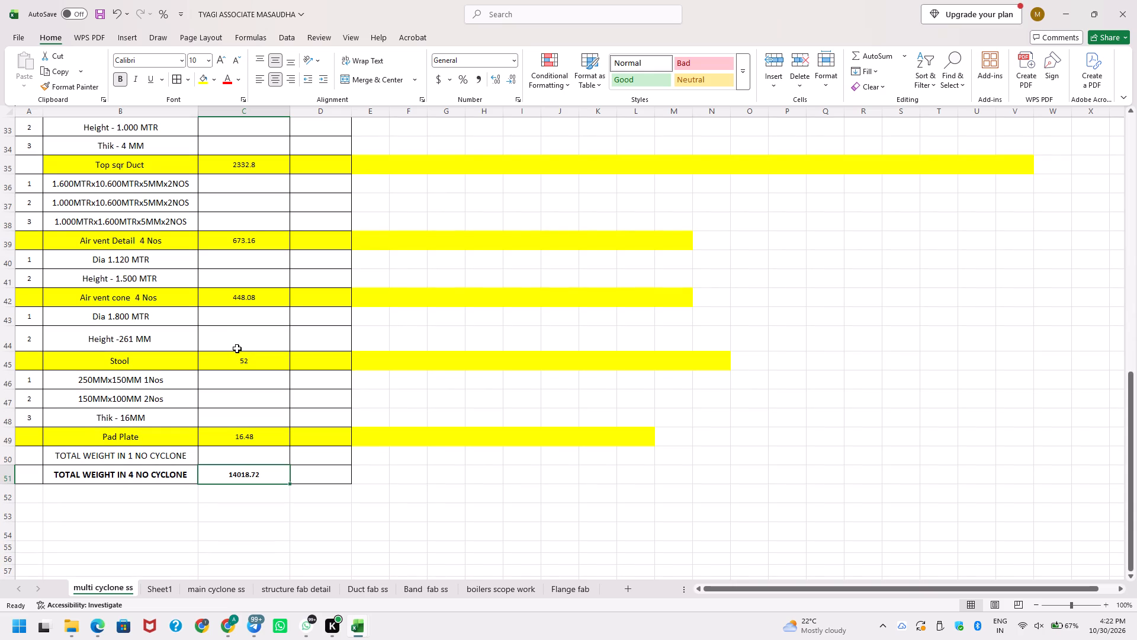
pyautogui.click(253, 172)
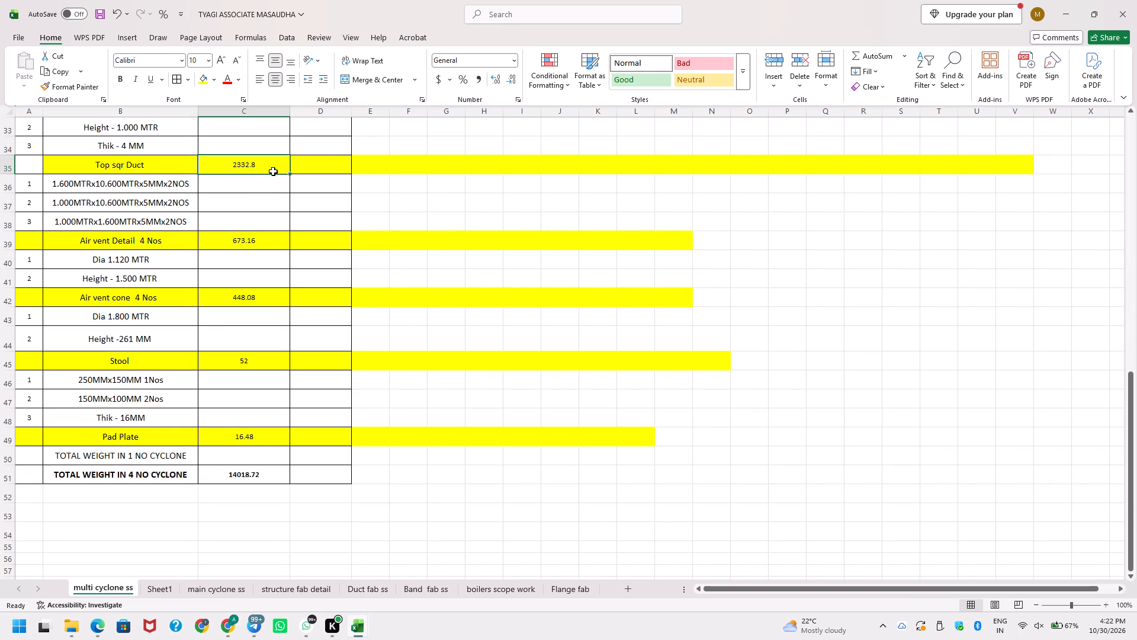
pyautogui.scroll(1, 273, 171)
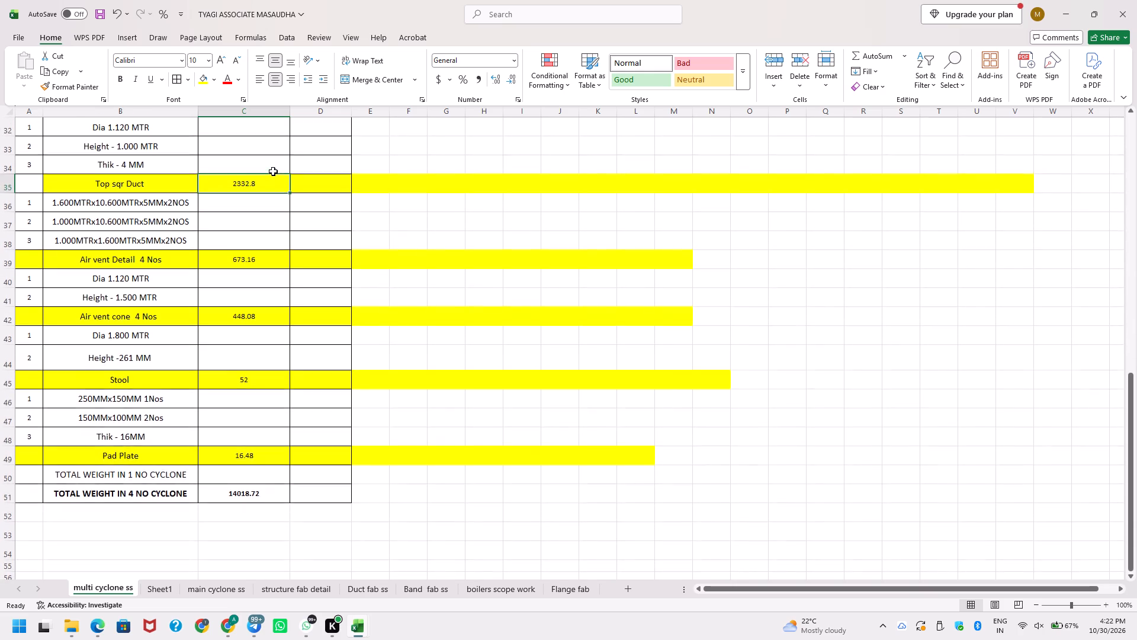
pyautogui.scroll(1, 273, 171)
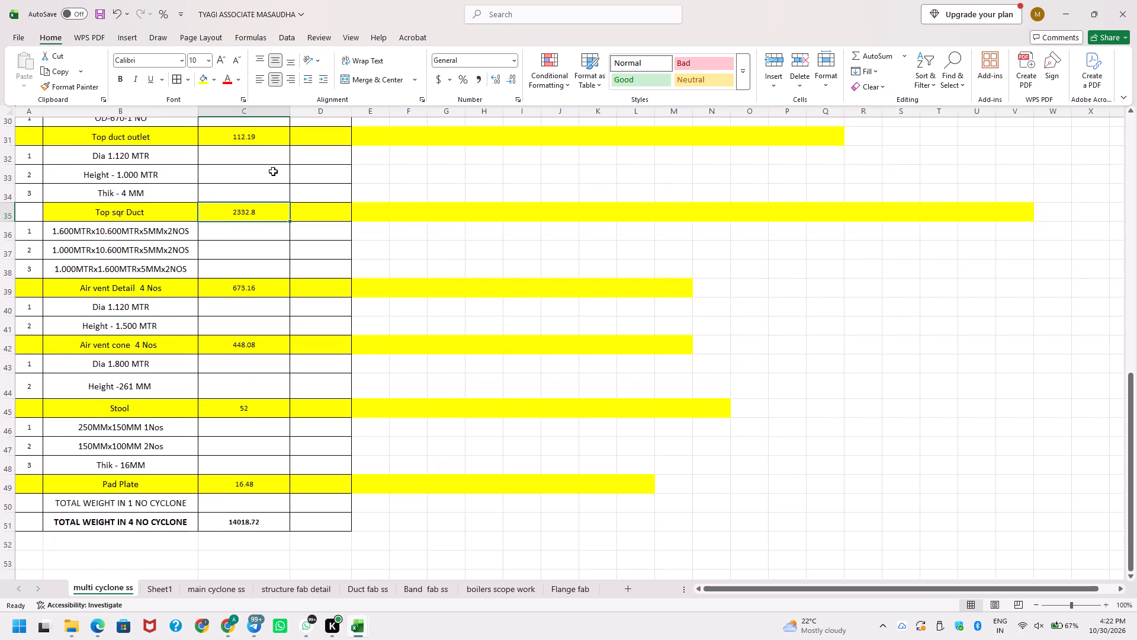
pyautogui.scroll(-1, 273, 171)
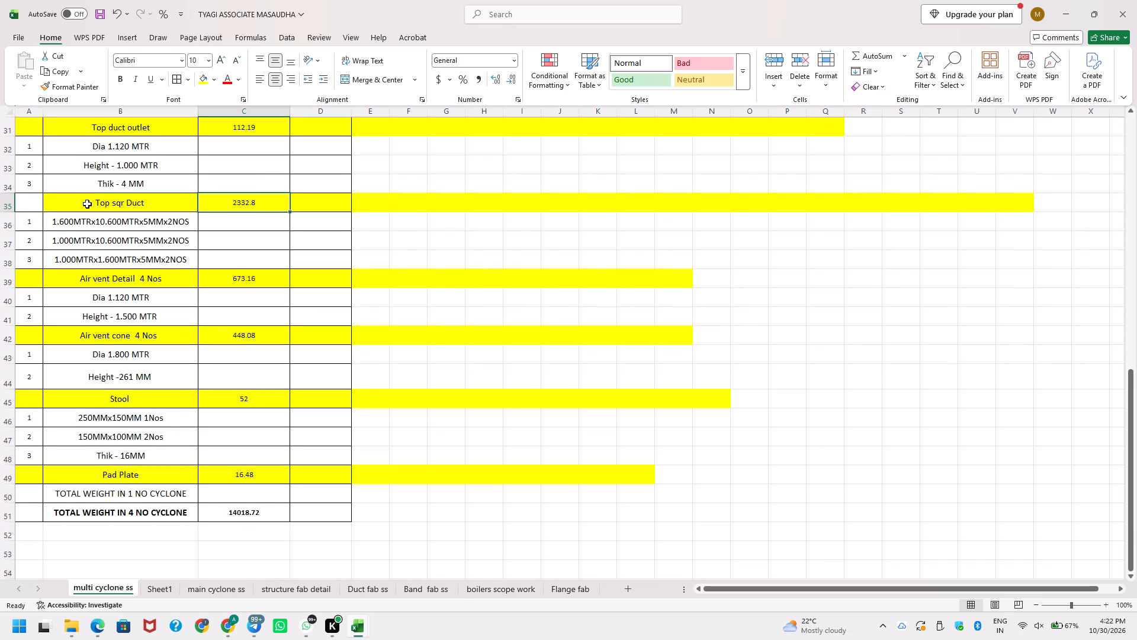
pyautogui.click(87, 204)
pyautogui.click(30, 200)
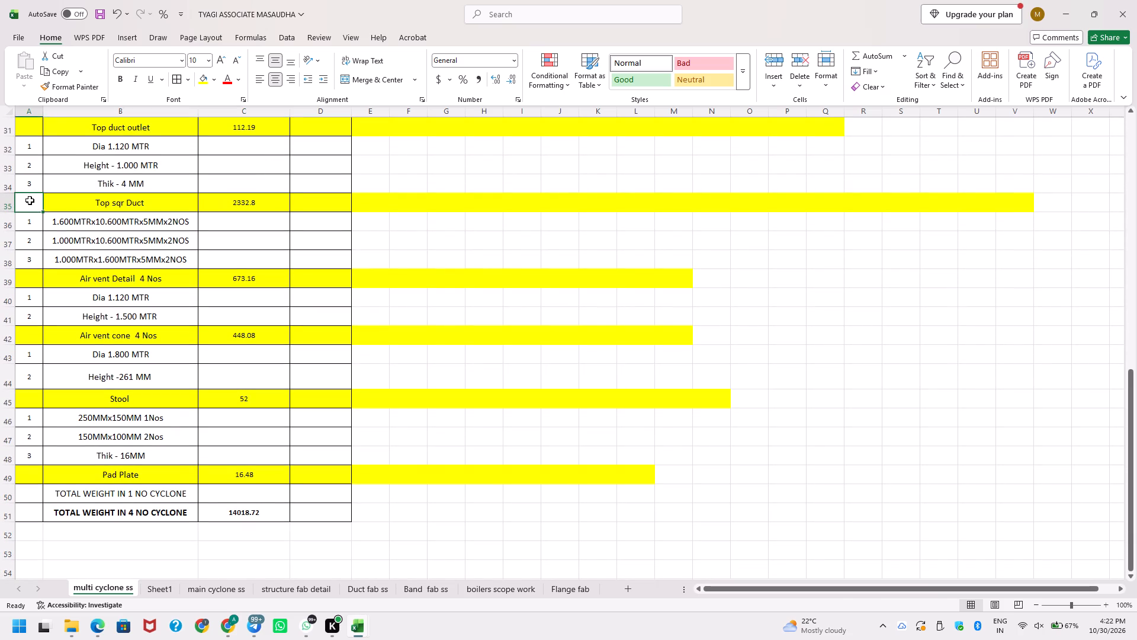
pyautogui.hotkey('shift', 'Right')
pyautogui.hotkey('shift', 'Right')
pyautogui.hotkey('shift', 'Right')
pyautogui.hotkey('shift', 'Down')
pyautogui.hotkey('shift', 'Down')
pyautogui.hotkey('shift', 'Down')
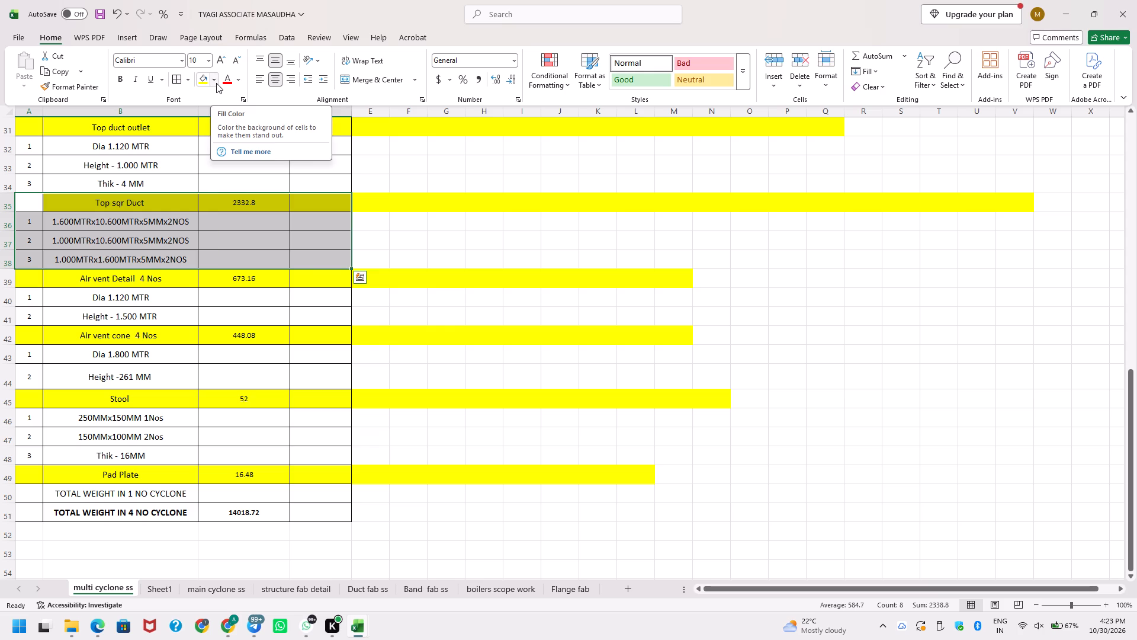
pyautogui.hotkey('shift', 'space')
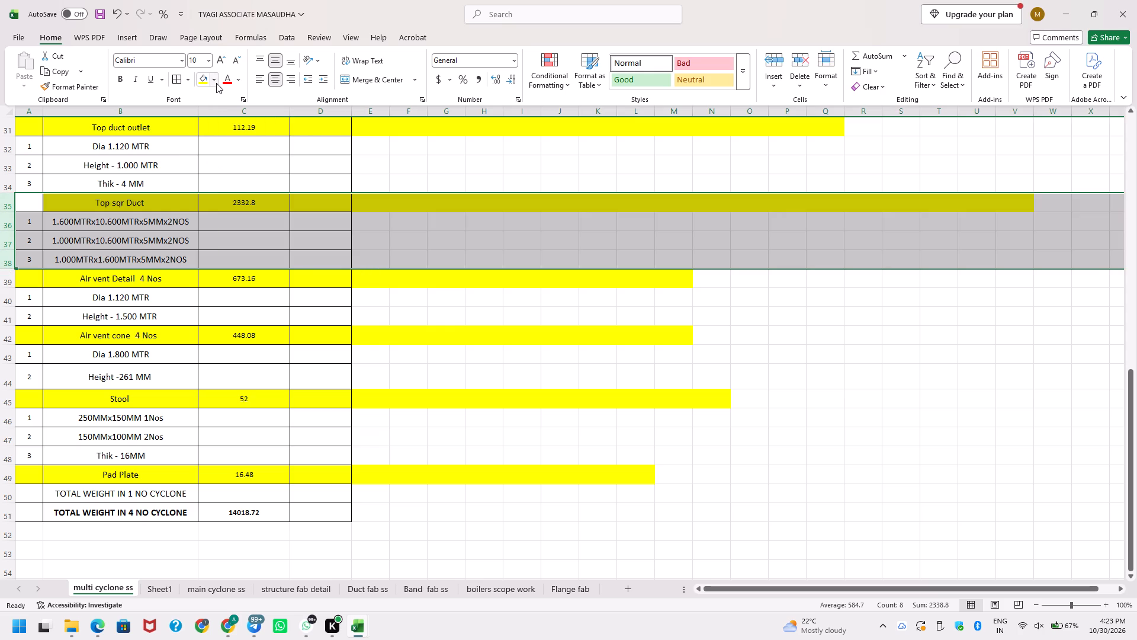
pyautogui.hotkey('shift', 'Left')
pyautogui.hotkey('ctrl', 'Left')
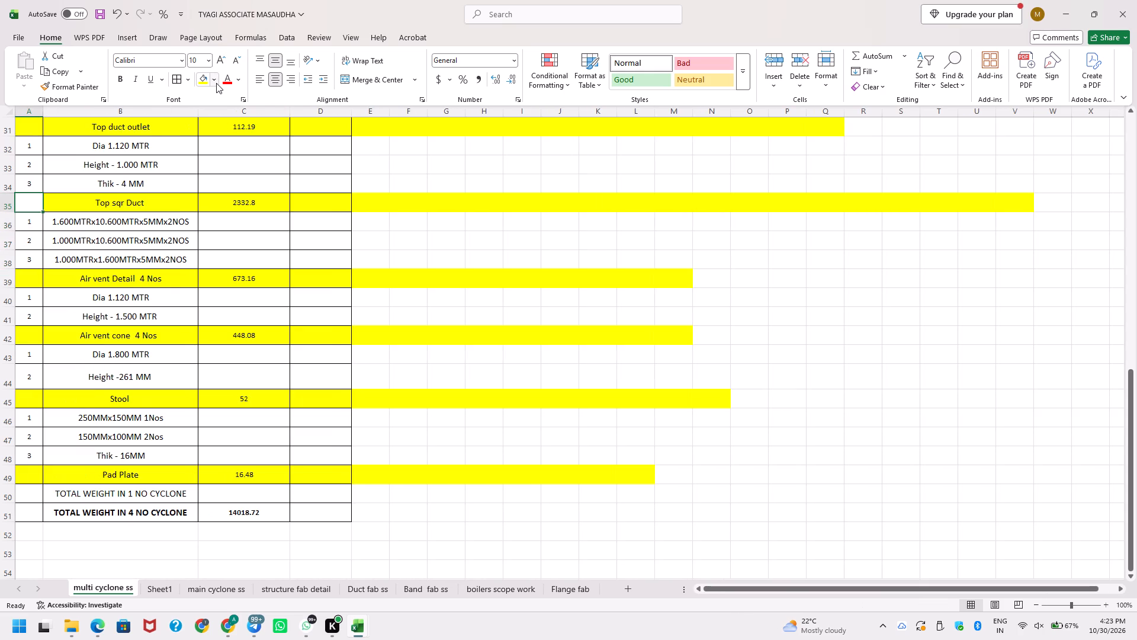
# Move the Top sqr Duct section A35:D38 on the multi cyclone ss sheet below the totals, to A58.
pyautogui.hotkey('ctrl', 'shift', 'Right')
pyautogui.hotkey('shift', 'Right')
pyautogui.hotkey('shift', 'Right')
pyautogui.hotkey('shift', 'Right')
pyautogui.hotkey('shift', 'Down')
pyautogui.hotkey('shift', 'Down')
pyautogui.hotkey('shift', 'Left')
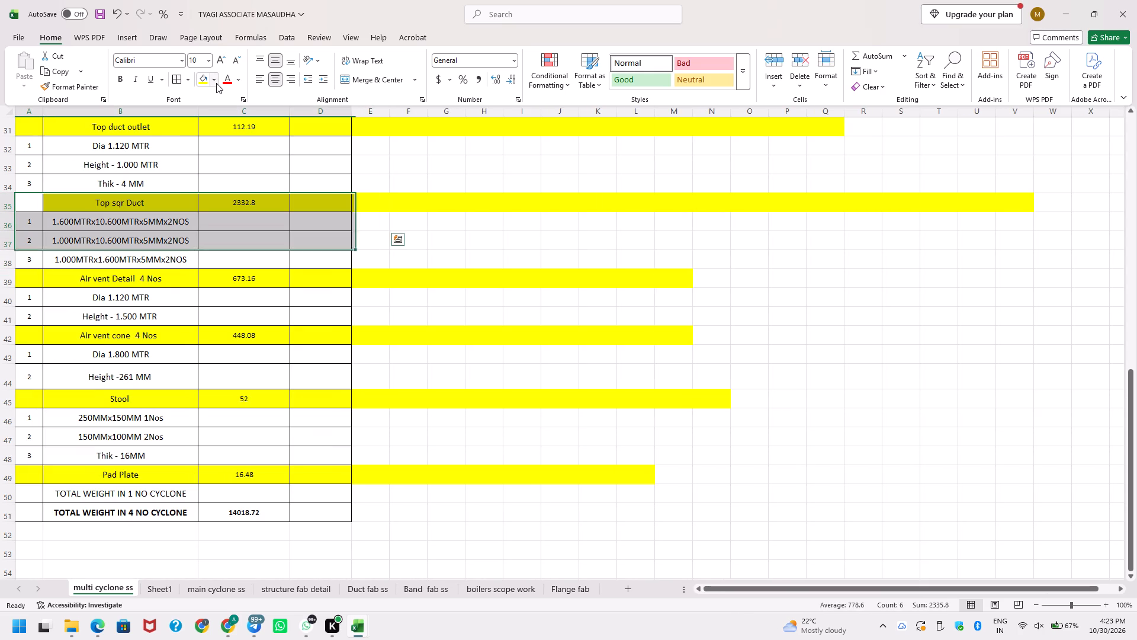
pyautogui.hotkey('shift', 'Down')
pyautogui.hotkey('ctrl', 'x')
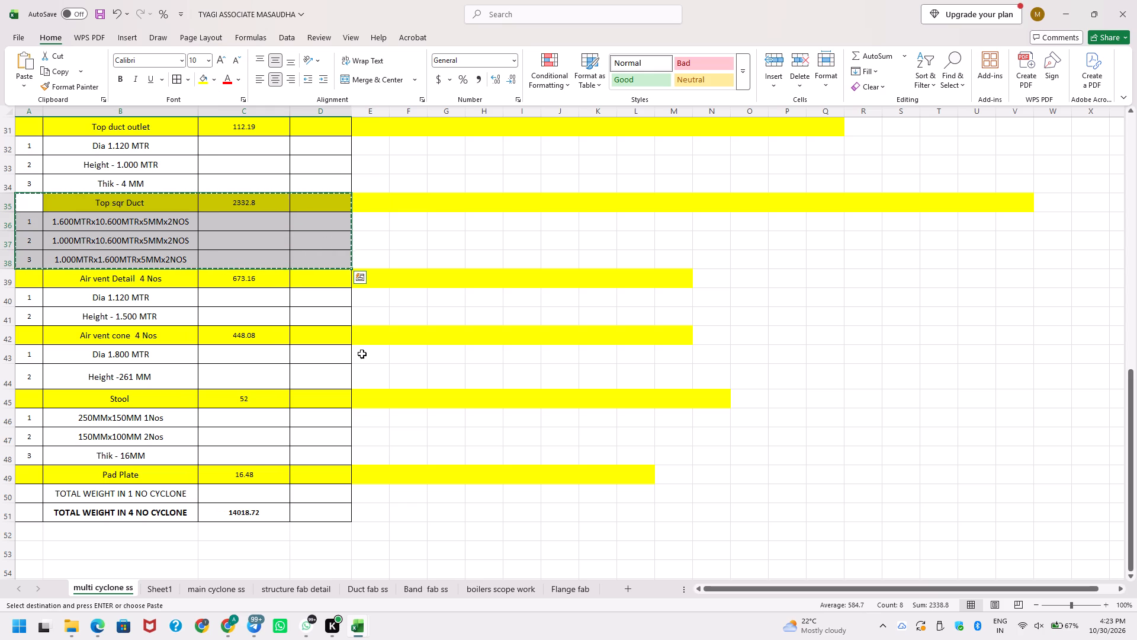
pyautogui.scroll(-3, 362, 354)
pyautogui.click(34, 309)
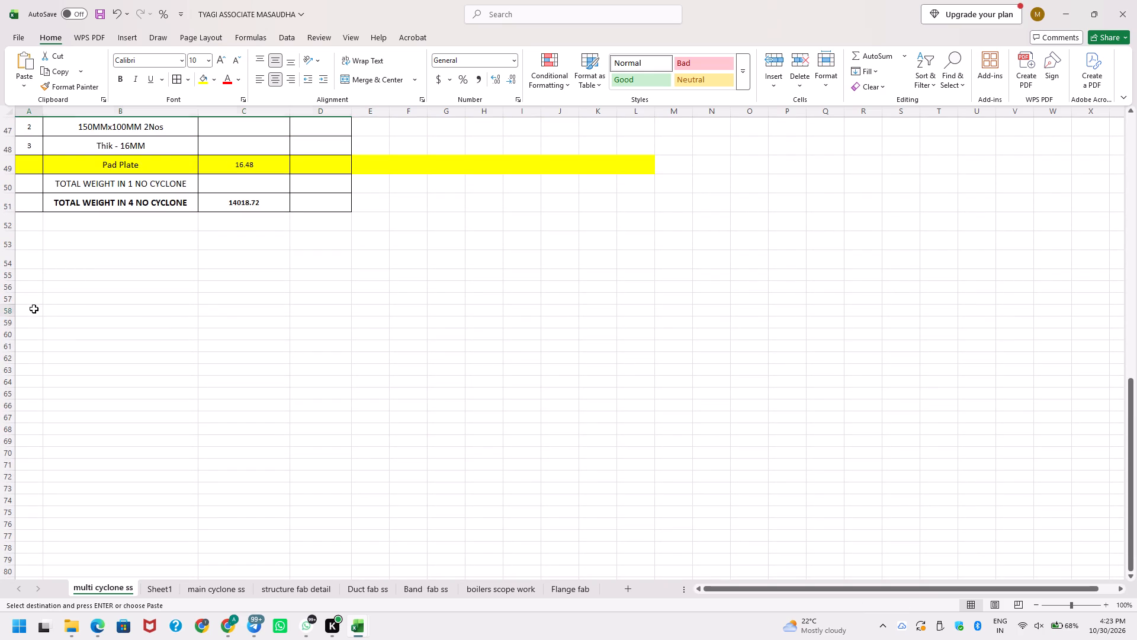
pyautogui.hotkey('ctrl', 'v')
# Delete the four emptied rows 35 to 38 between the Top duct outlet and Air vent Detail sections.
pyautogui.scroll(3, 123, 239)
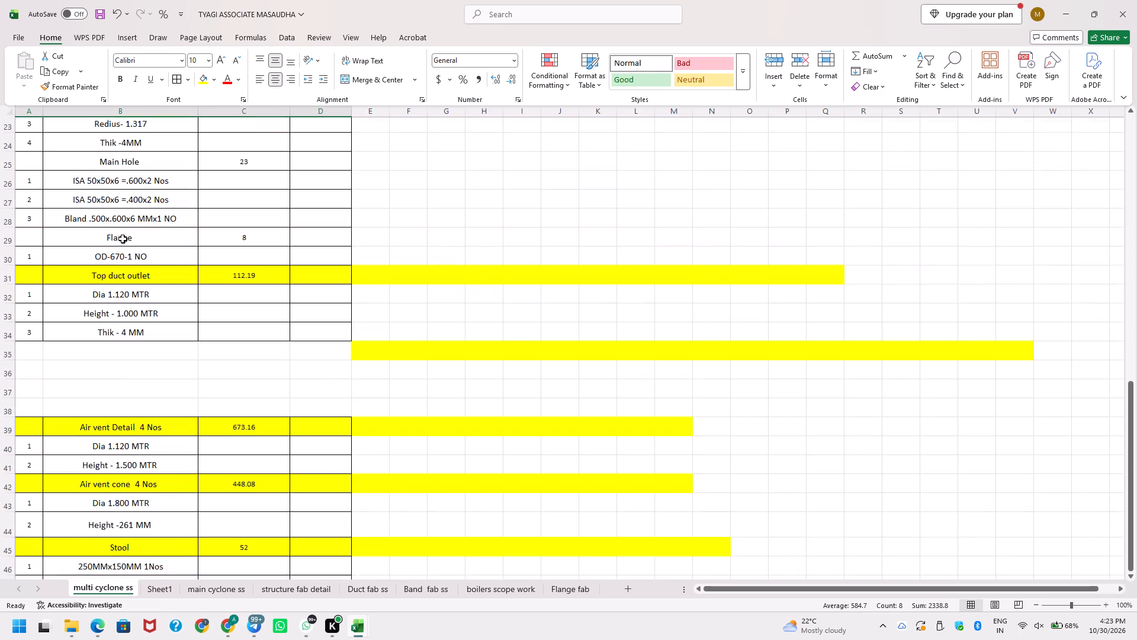
pyautogui.click(83, 371)
pyautogui.press('Up')
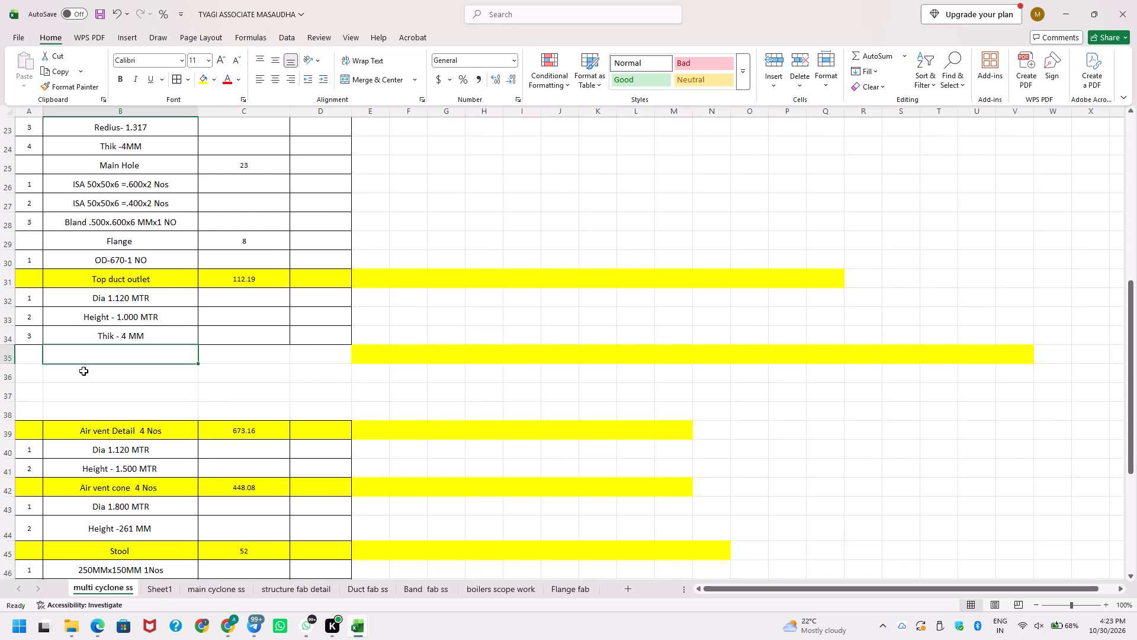
pyautogui.hotkey('shift', 'space')
pyautogui.hotkey('ctrl', '-')
pyautogui.hotkey('ctrl', '-')
pyautogui.hotkey('ctrl', '-')
pyautogui.hotkey('ctrl', '-')
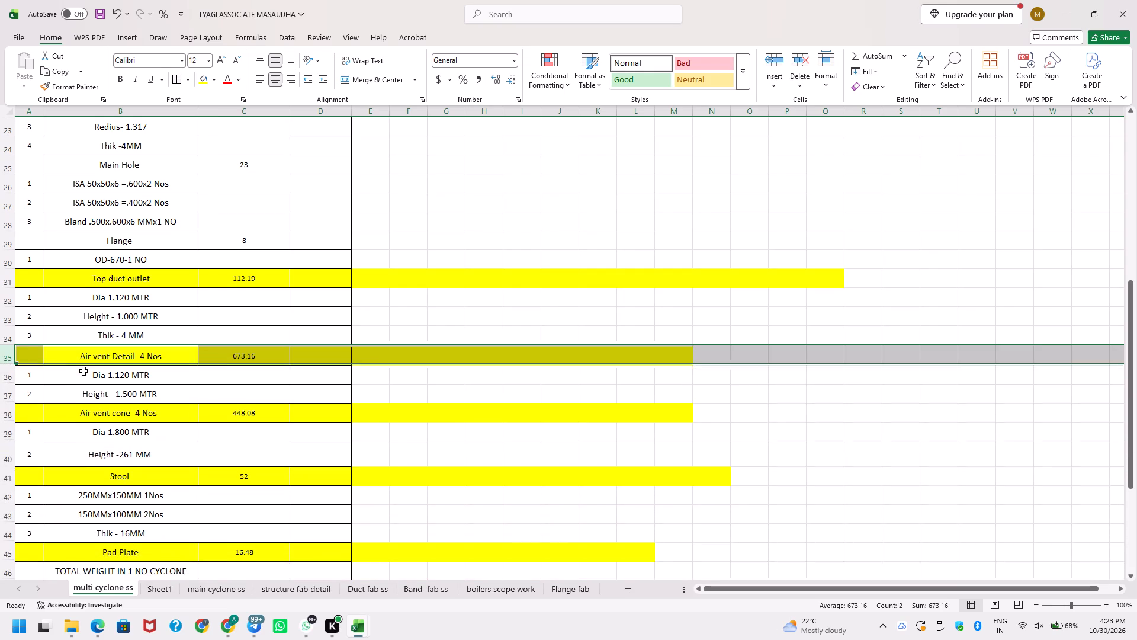
# Replace the TOTAL WEIGHT IN 4 NO CYCLONE value in C47 with a SUM of the weights C3:C46.
pyautogui.scroll(-3, 83, 371)
pyautogui.scroll(1, 83, 371)
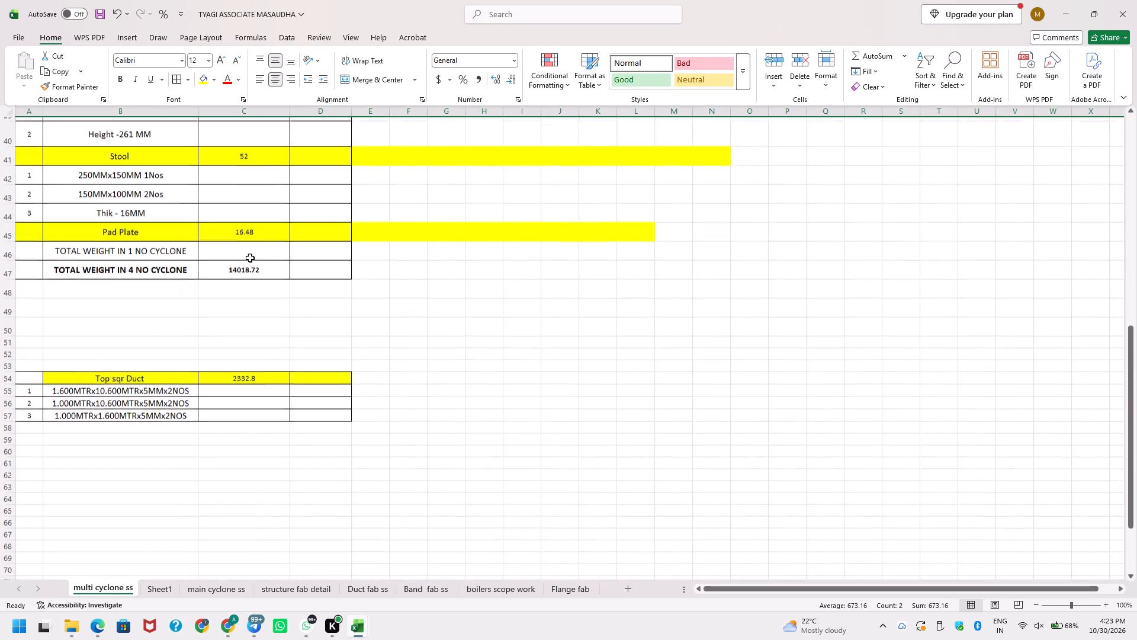
pyautogui.click(246, 270)
pyautogui.press('+')
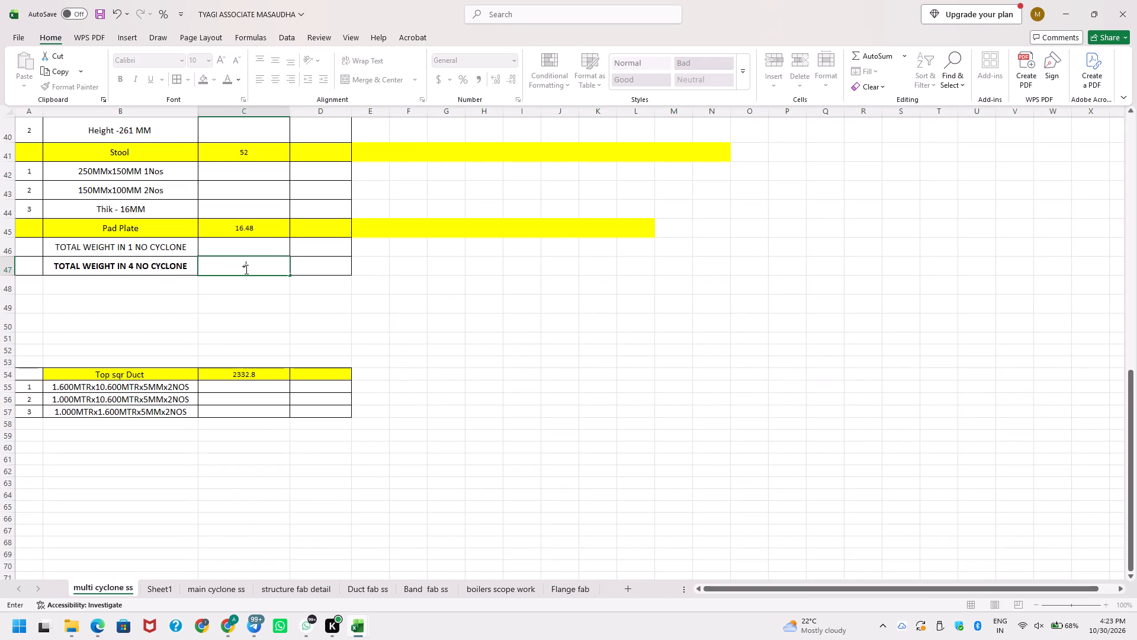
pyautogui.write('sum')
pyautogui.press('Tab')
pyautogui.press('Up')
pyautogui.hotkey('ctrl', 'shift', 'Up')
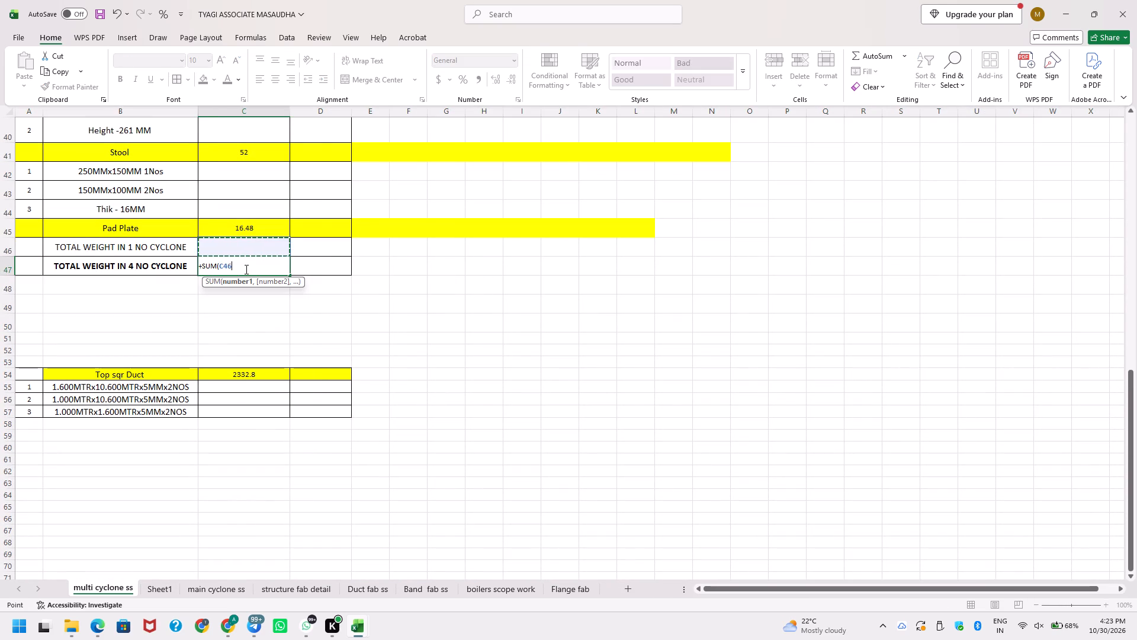
pyautogui.hotkey('ctrl', 'shift', 'Up')
pyautogui.hotkey('ctrl', 'shift', 'Up')
pyautogui.hotkey('ctrl', 'shift', 'Up')
pyautogui.hotkey('ctrl', 'shift', 'Up')
pyautogui.hotkey('ctrl', 'shift', 'Up')
pyautogui.hotkey('ctrl', 'shift', 'Up')
pyautogui.hotkey('ctrl', 'shift', 'Up')
pyautogui.hotkey('ctrl', 'shift', 'Up')
pyautogui.hotkey('ctrl', 'shift', 'Up')
pyautogui.hotkey('ctrl', 'shift', 'Up')
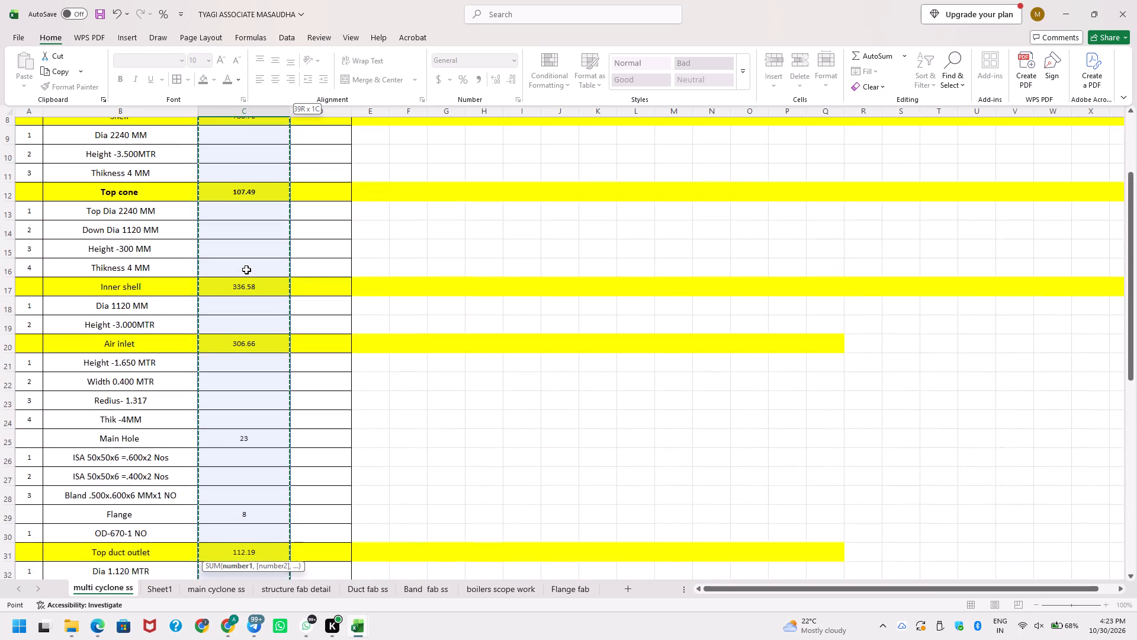
pyautogui.hotkey('ctrl', 'shift', 'Up')
pyautogui.hotkey('ctrl', 'shift', 'Up')
pyautogui.hotkey('ctrl', 'shift', 'Up')
pyautogui.hotkey('ctrl', 'shift', 'Down')
pyautogui.hotkey('shift', 'Right')
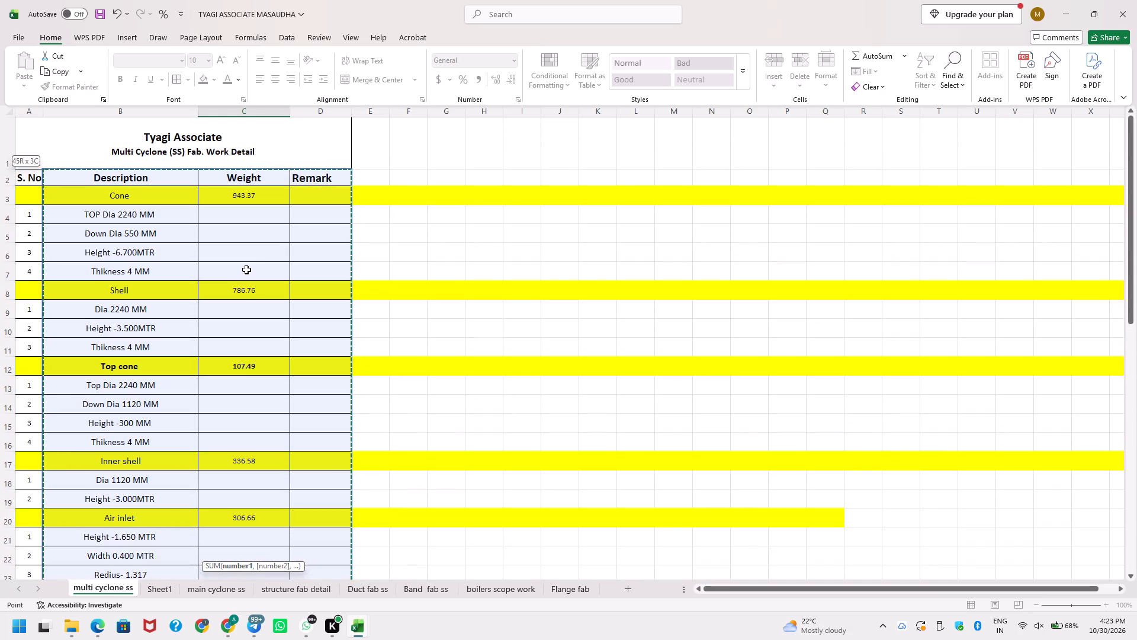
pyautogui.hotkey('shift', 'Right')
pyautogui.hotkey('shift', 'Right')
pyautogui.hotkey('shift', 'Left')
pyautogui.hotkey('shift', 'Left')
pyautogui.hotkey('shift', 'Down')
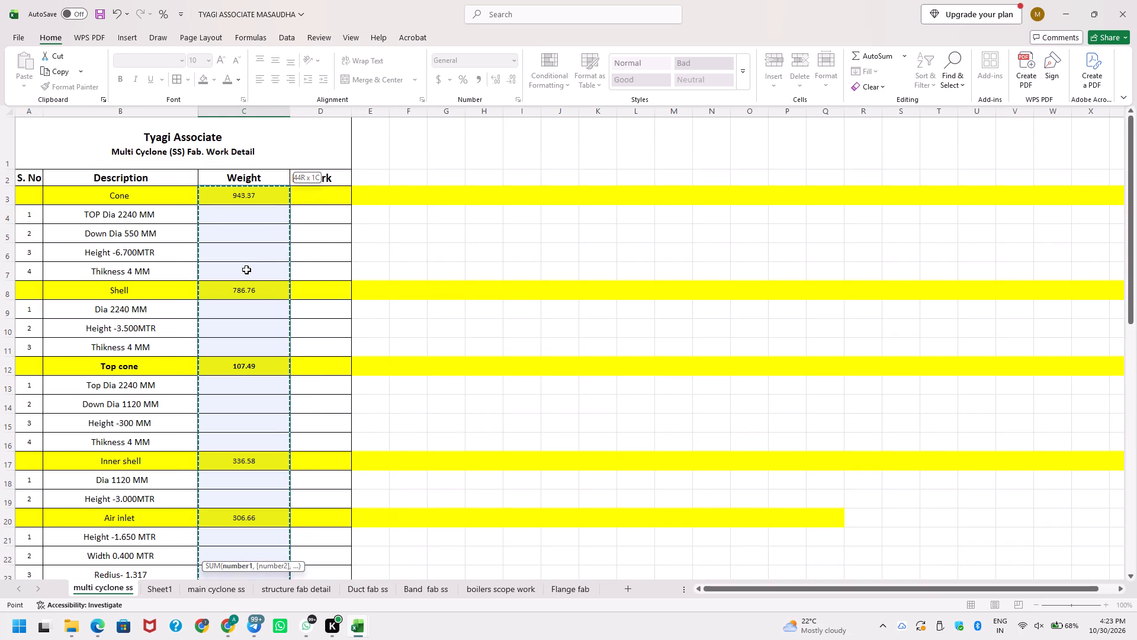
pyautogui.hotkey('shift', ')')
pyautogui.press('Return')
pyautogui.press('Up')
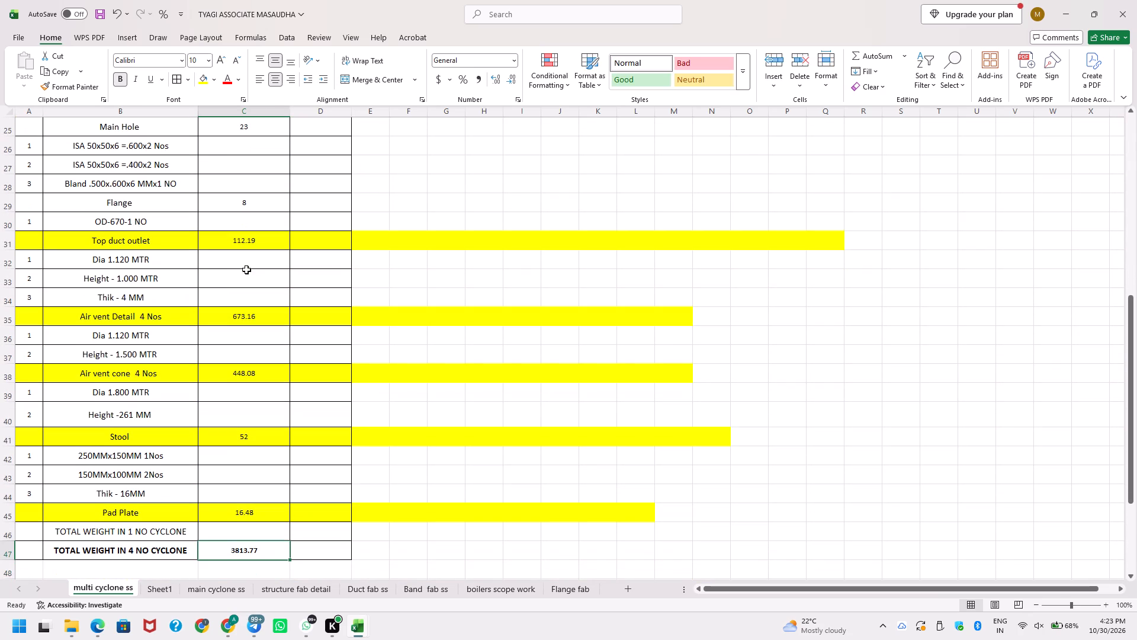
# Examine the component weights, the new total and the relocated Top sqr Duct block on the multi cyclone ss sheet.
pyautogui.scroll(-3, 246, 270)
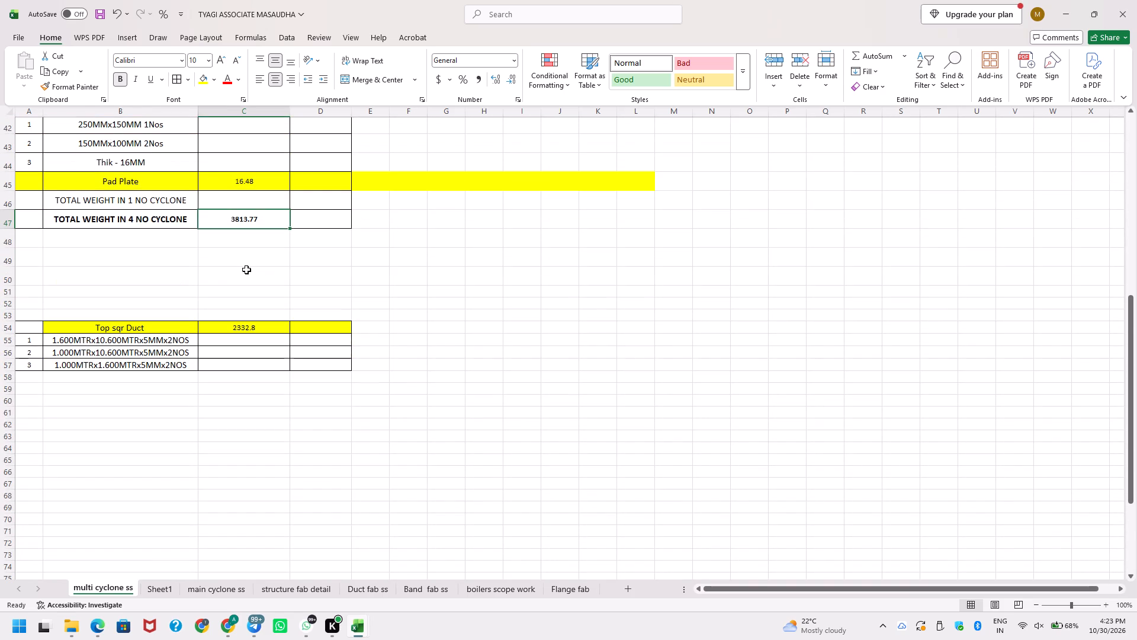
pyautogui.scroll(7, 246, 270)
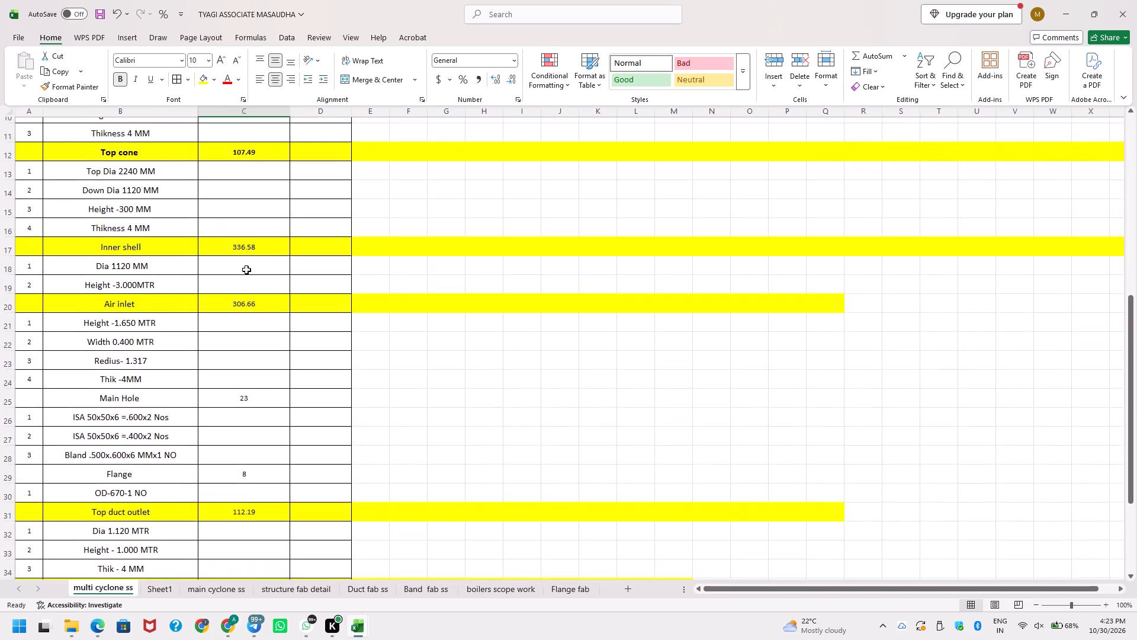
pyautogui.scroll(2, 246, 270)
pyautogui.scroll(-2, 246, 270)
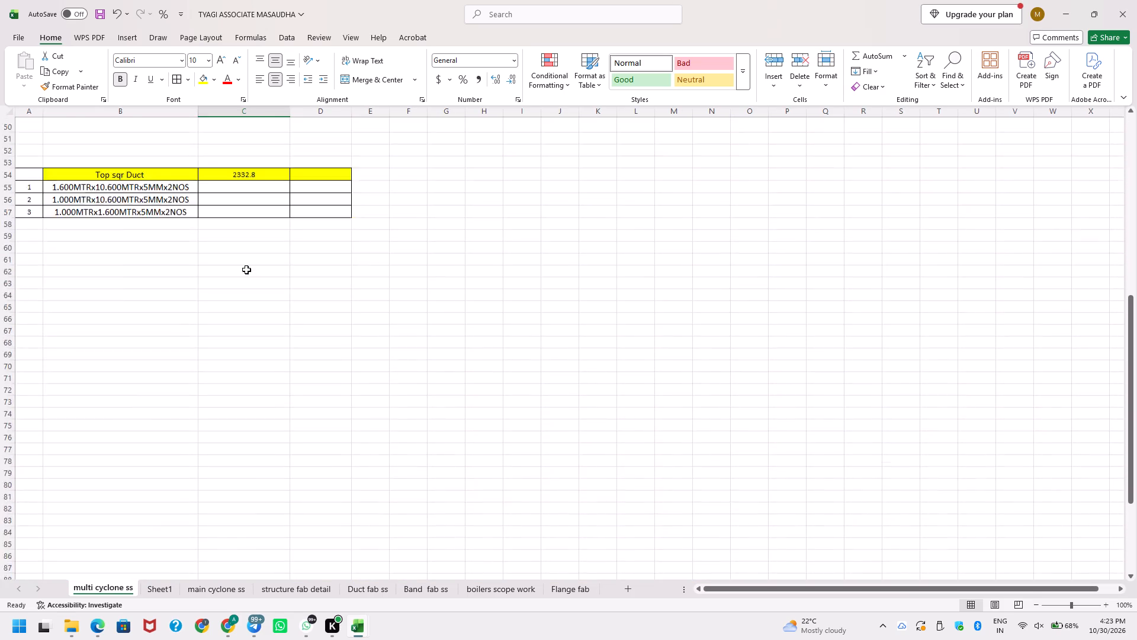
pyautogui.scroll(-1, 246, 270)
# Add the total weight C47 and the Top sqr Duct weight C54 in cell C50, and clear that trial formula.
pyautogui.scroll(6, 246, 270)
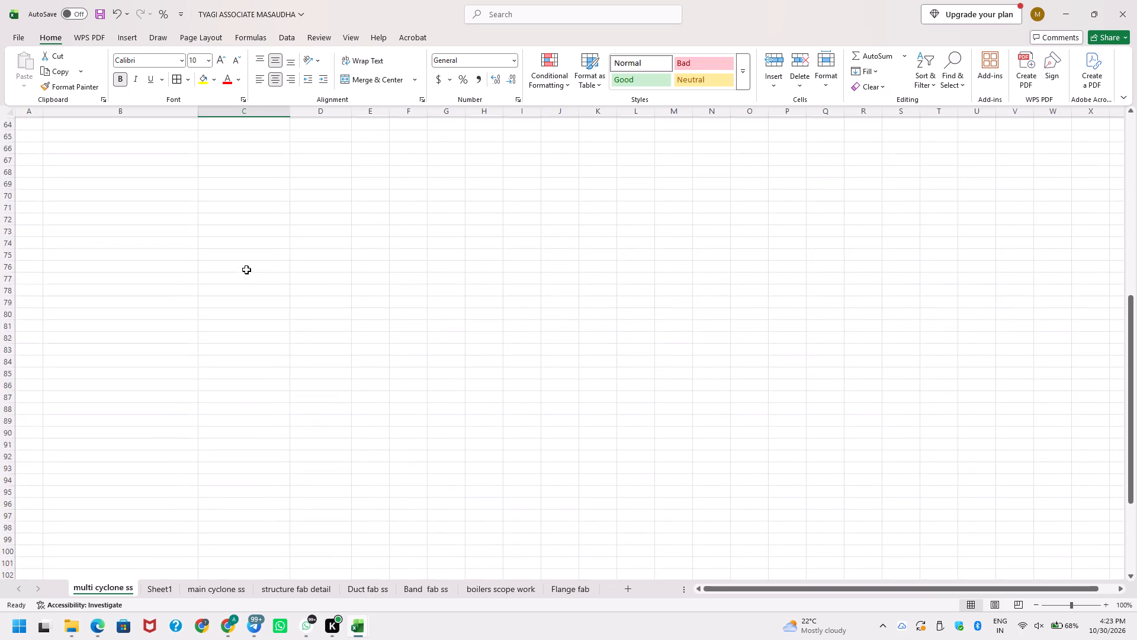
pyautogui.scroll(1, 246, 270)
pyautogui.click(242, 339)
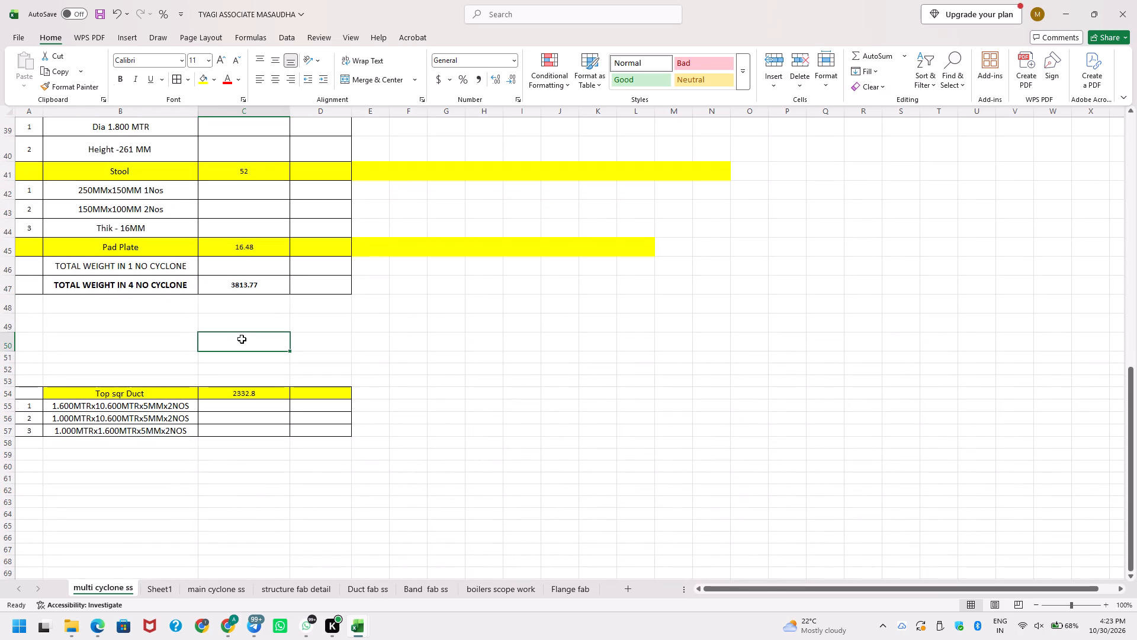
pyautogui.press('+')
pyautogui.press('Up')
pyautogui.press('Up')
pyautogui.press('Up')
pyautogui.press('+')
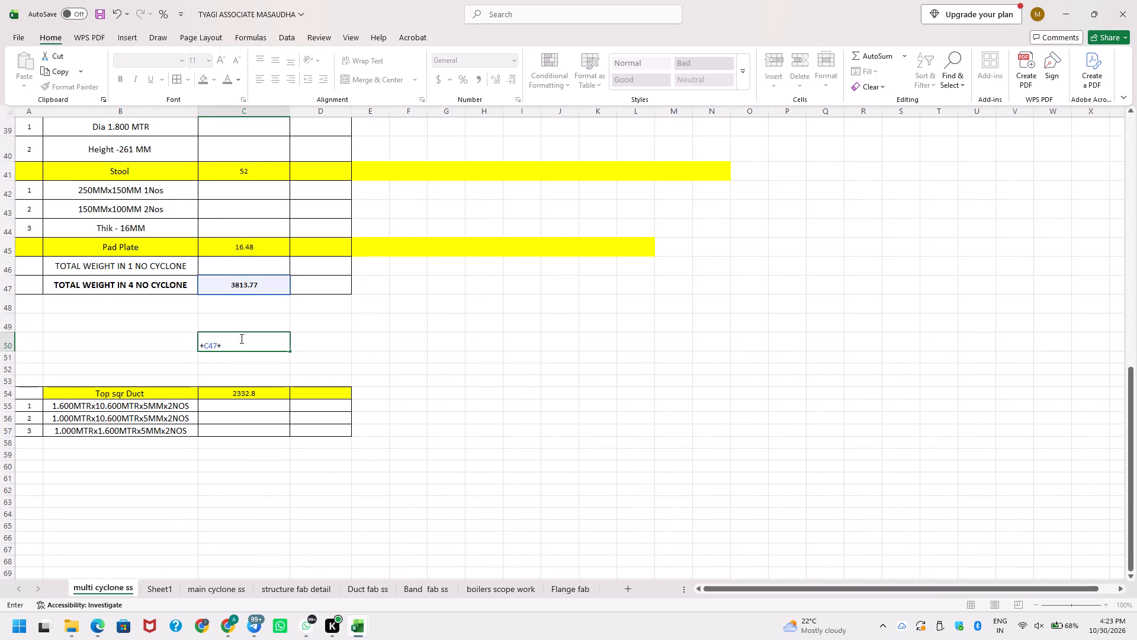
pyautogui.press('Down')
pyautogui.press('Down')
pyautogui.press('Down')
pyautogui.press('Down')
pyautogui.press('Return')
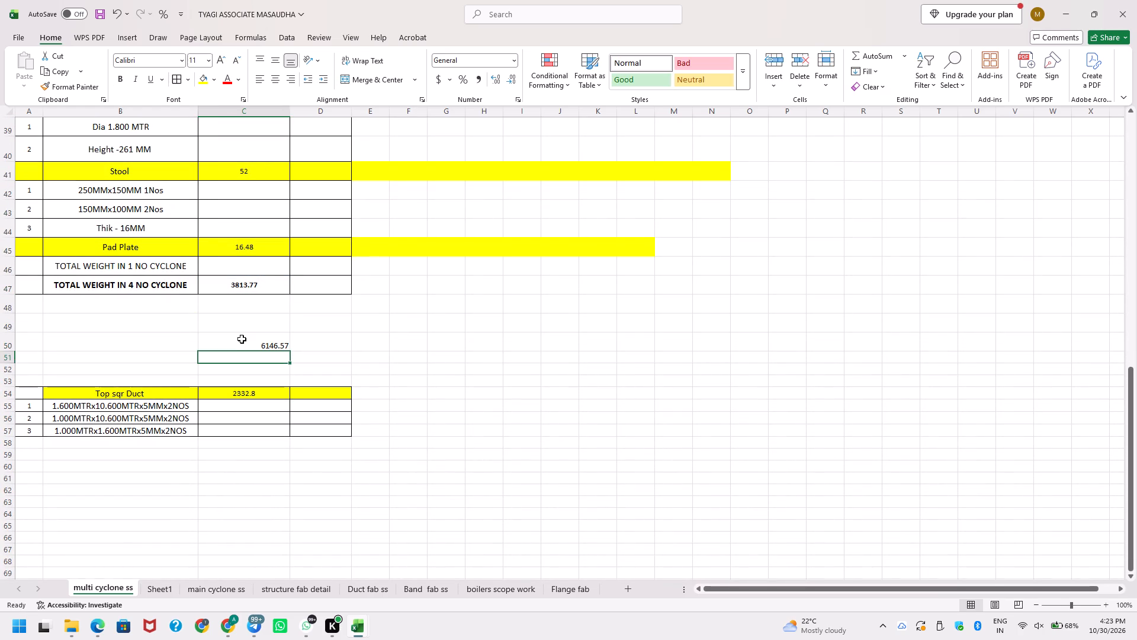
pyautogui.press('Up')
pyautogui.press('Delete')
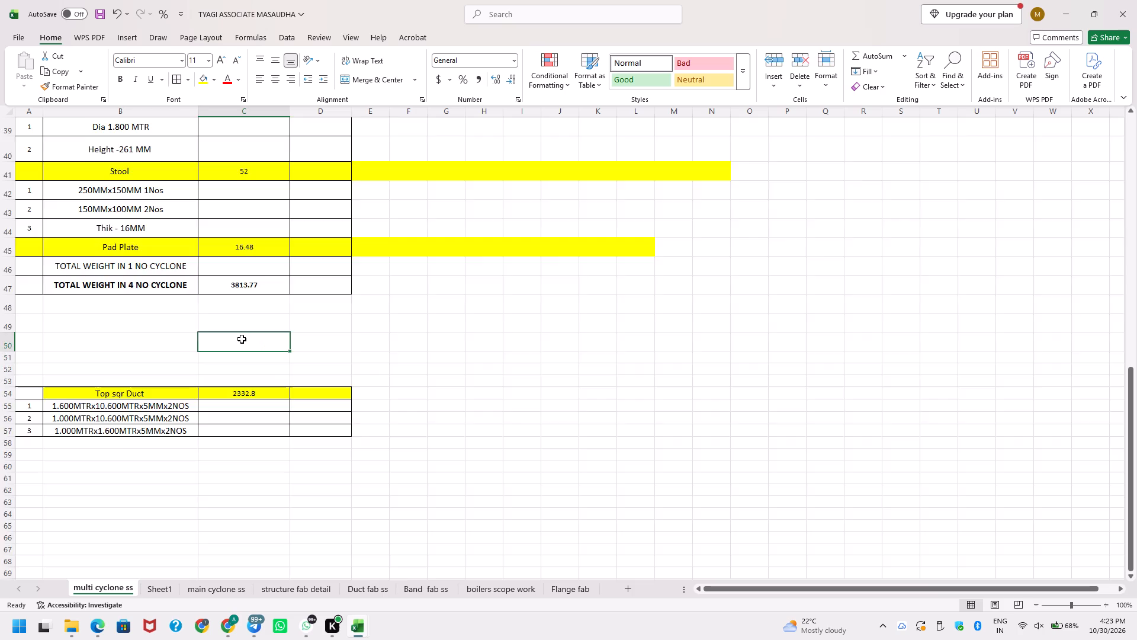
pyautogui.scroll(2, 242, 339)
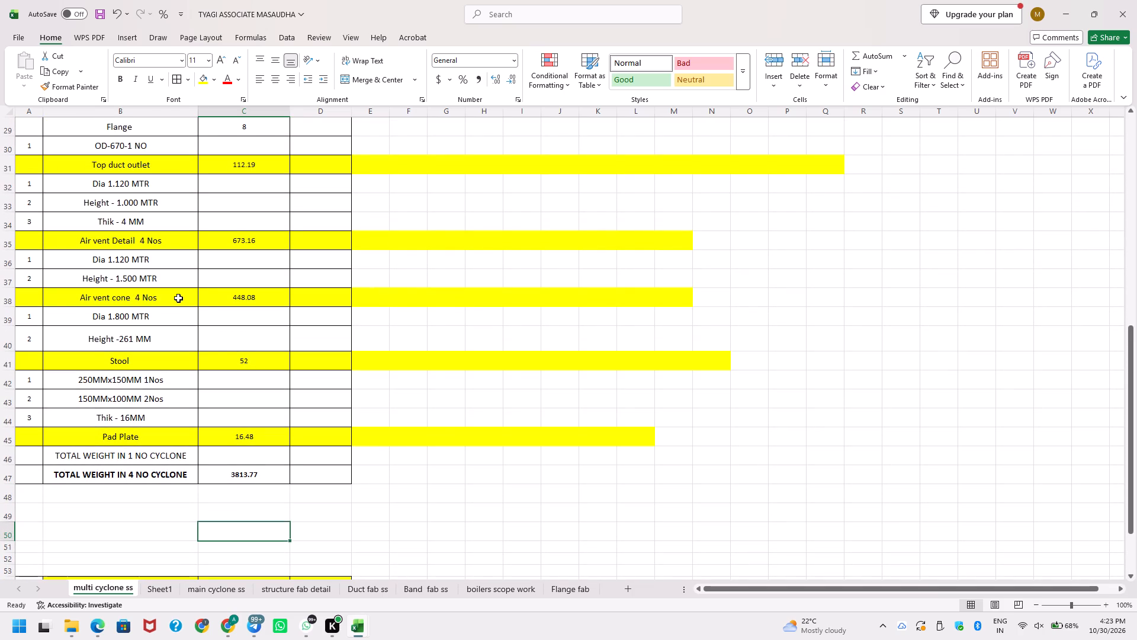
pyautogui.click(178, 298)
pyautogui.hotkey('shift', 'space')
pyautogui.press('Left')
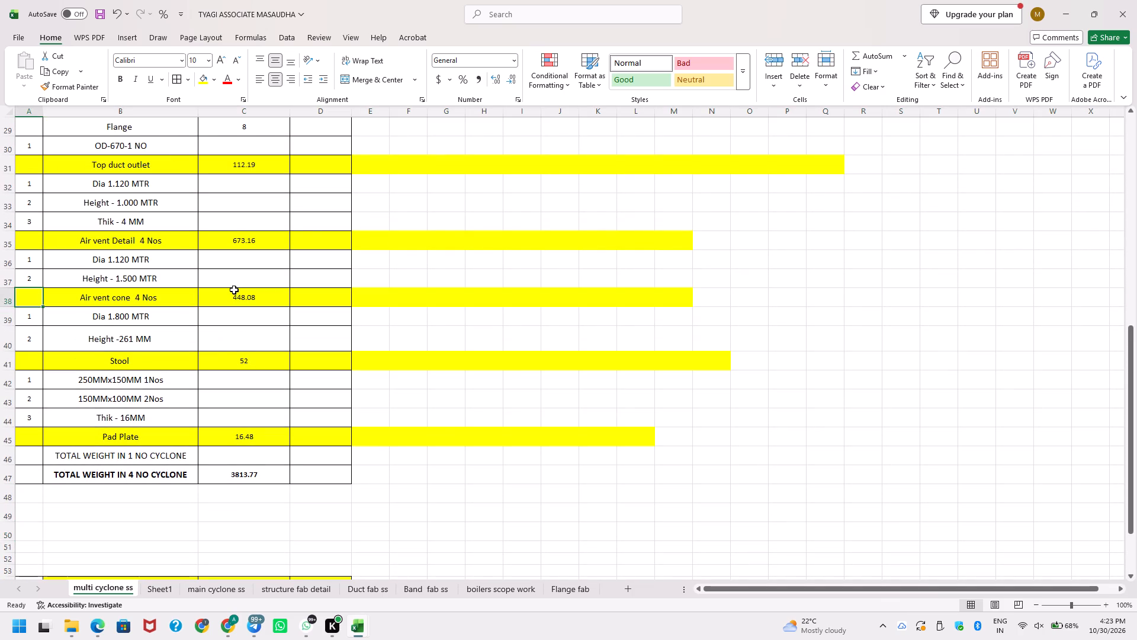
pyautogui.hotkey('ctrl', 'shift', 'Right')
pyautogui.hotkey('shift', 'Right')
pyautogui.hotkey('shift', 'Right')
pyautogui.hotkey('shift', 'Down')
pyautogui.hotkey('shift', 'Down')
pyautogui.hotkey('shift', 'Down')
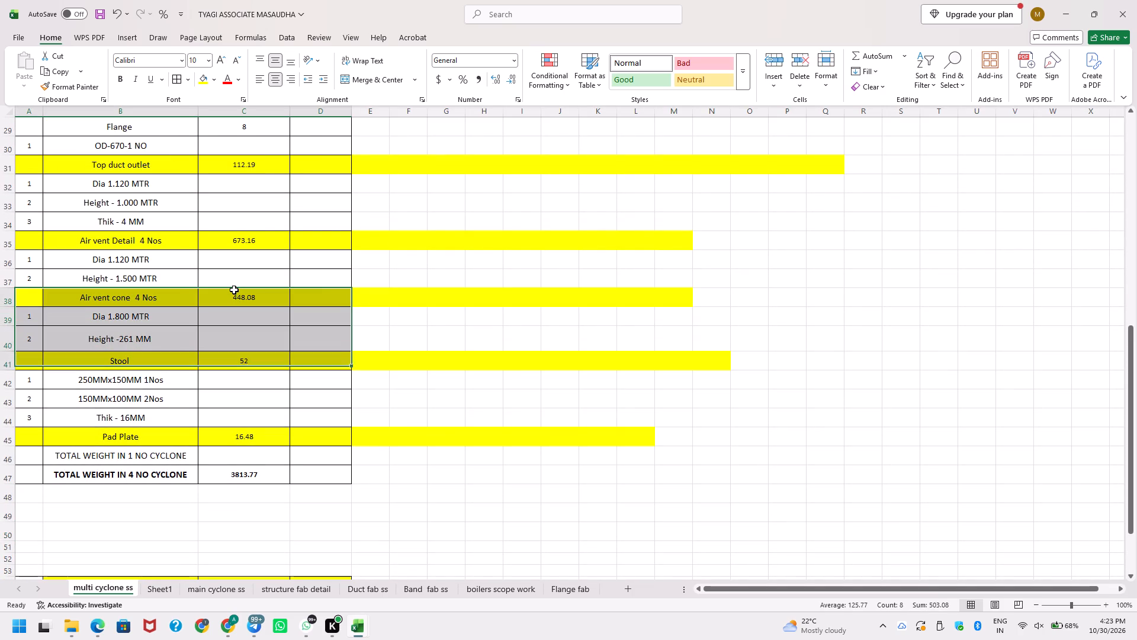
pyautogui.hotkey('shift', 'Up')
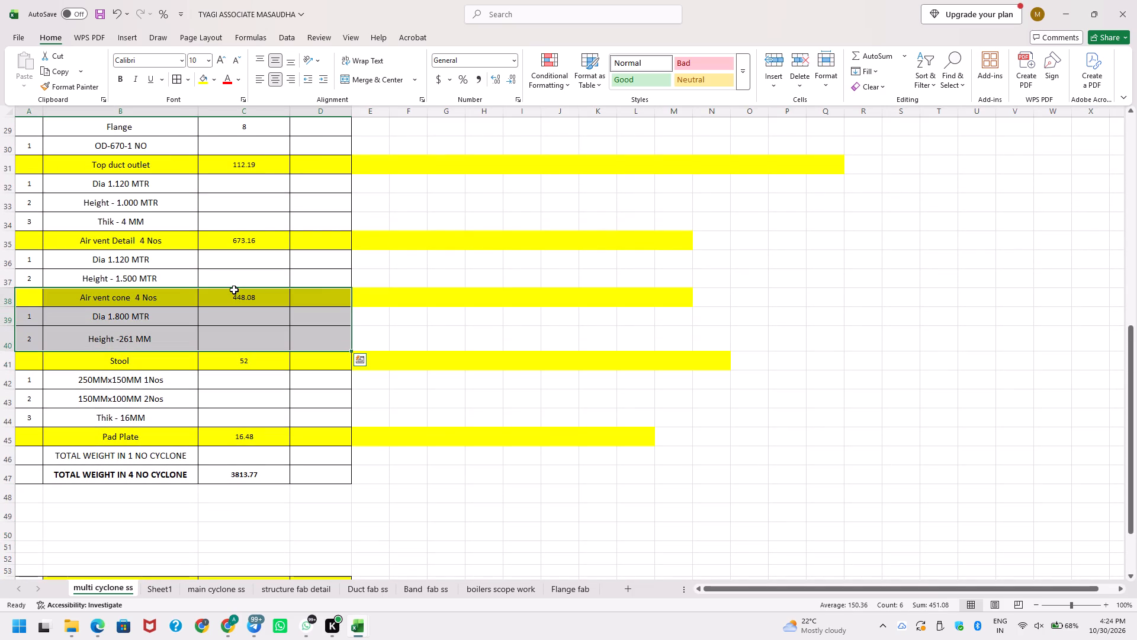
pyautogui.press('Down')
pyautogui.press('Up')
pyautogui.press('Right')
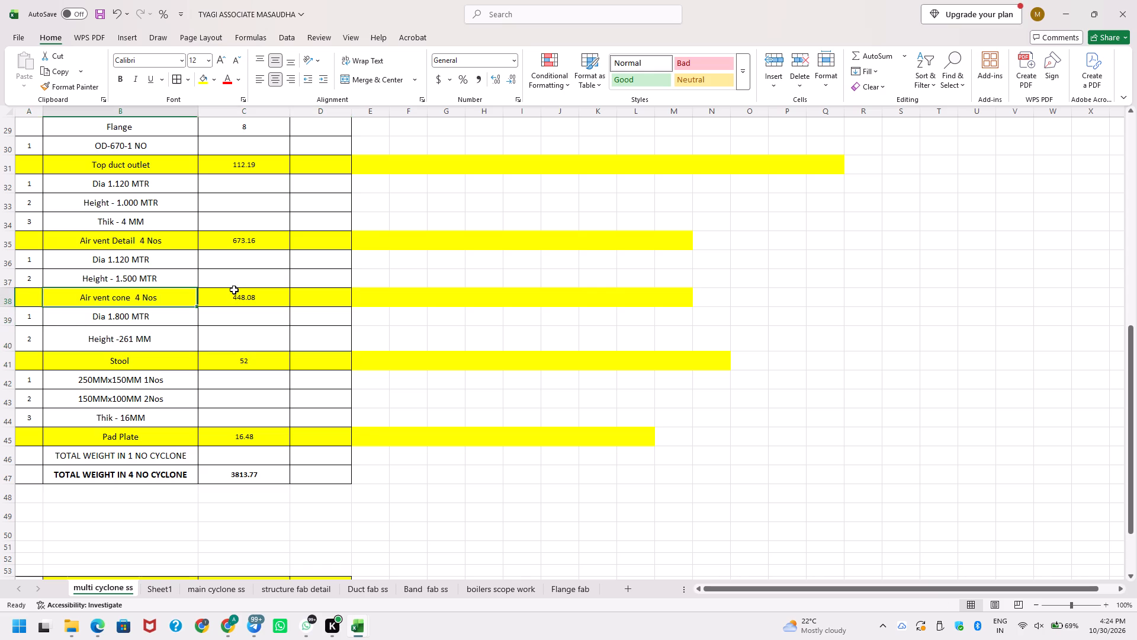
# Examine the Air vent cone and Air vent Detail entries and the Air vent Detail weight in C35.
pyautogui.press('Down')
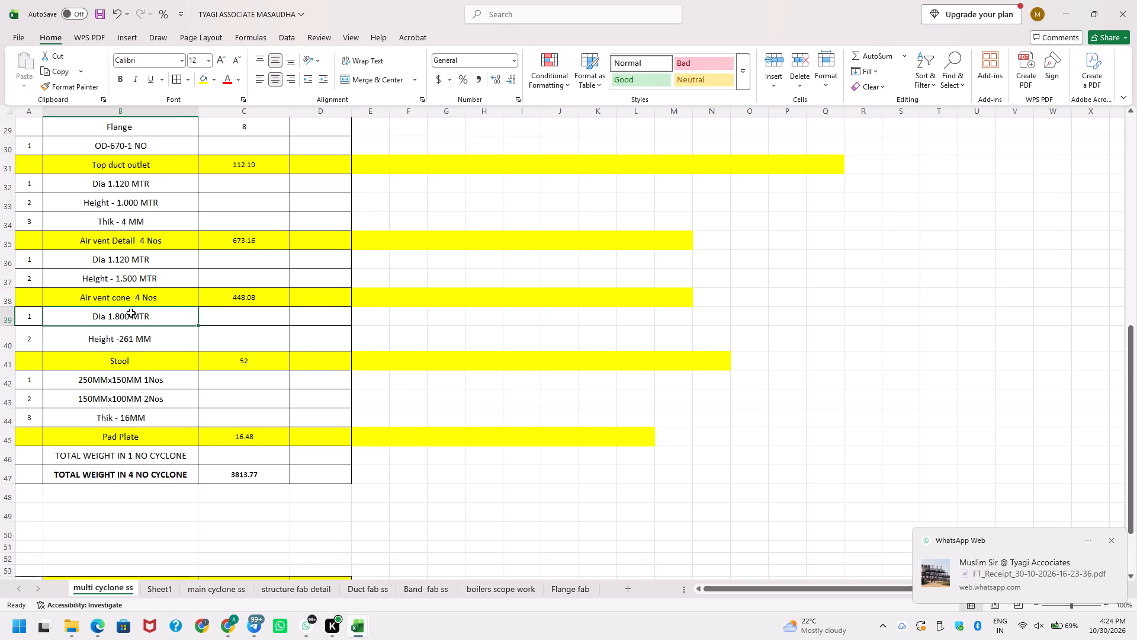
pyautogui.click(140, 247)
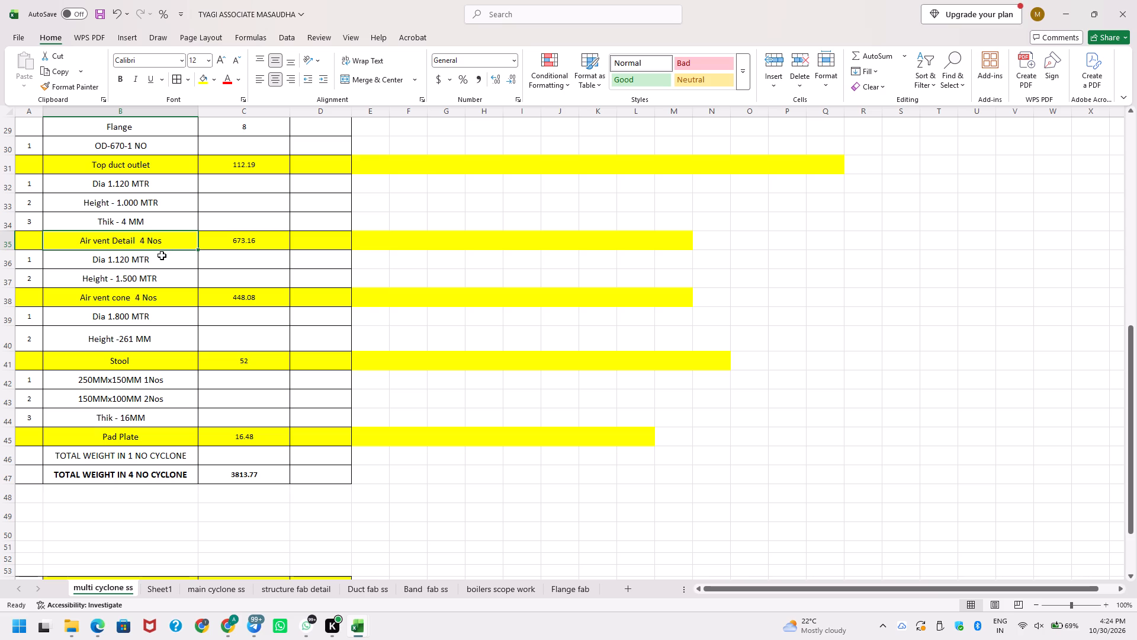
pyautogui.click(214, 248)
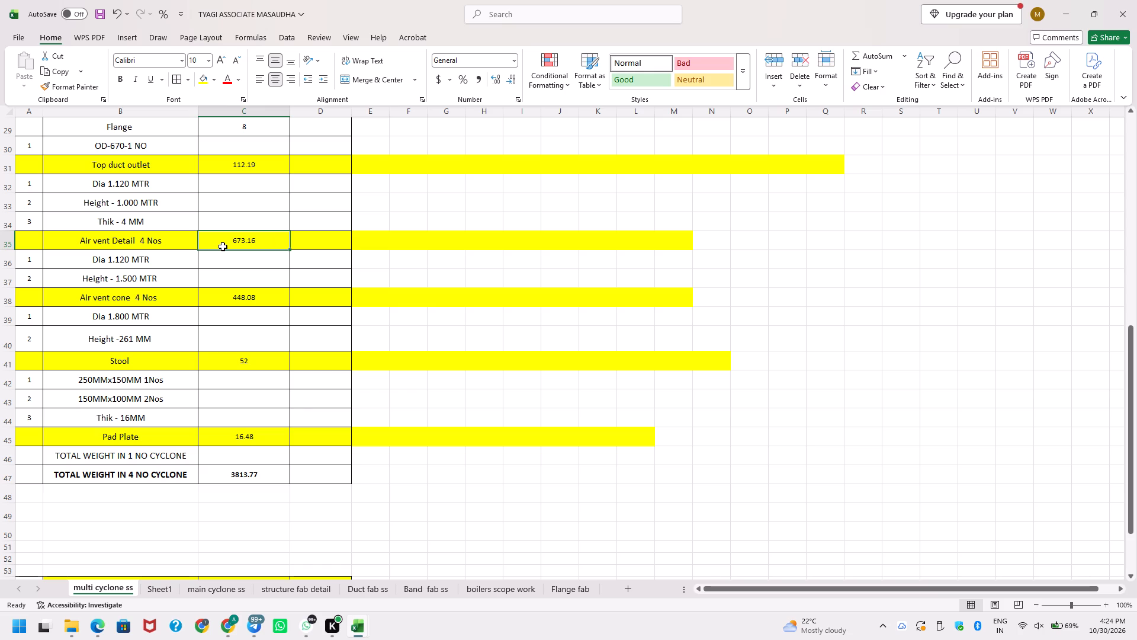
pyautogui.hotkey('ctrl', 'Left')
pyautogui.press('Left')
pyautogui.press('Right')
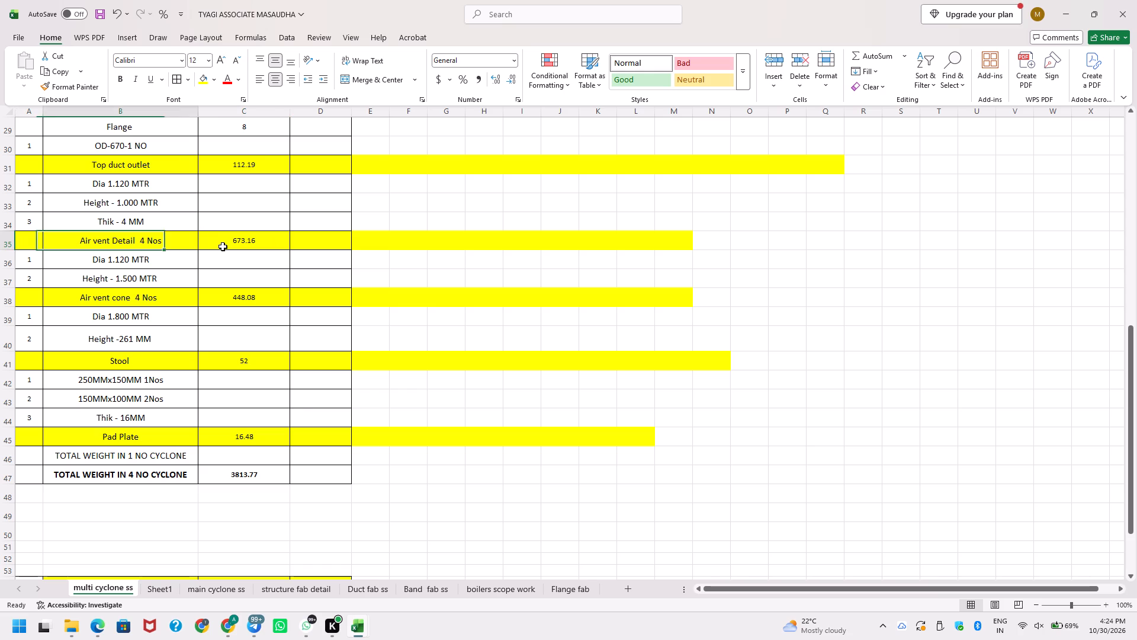
pyautogui.press('Right')
pyautogui.press('Left')
pyautogui.press('Right')
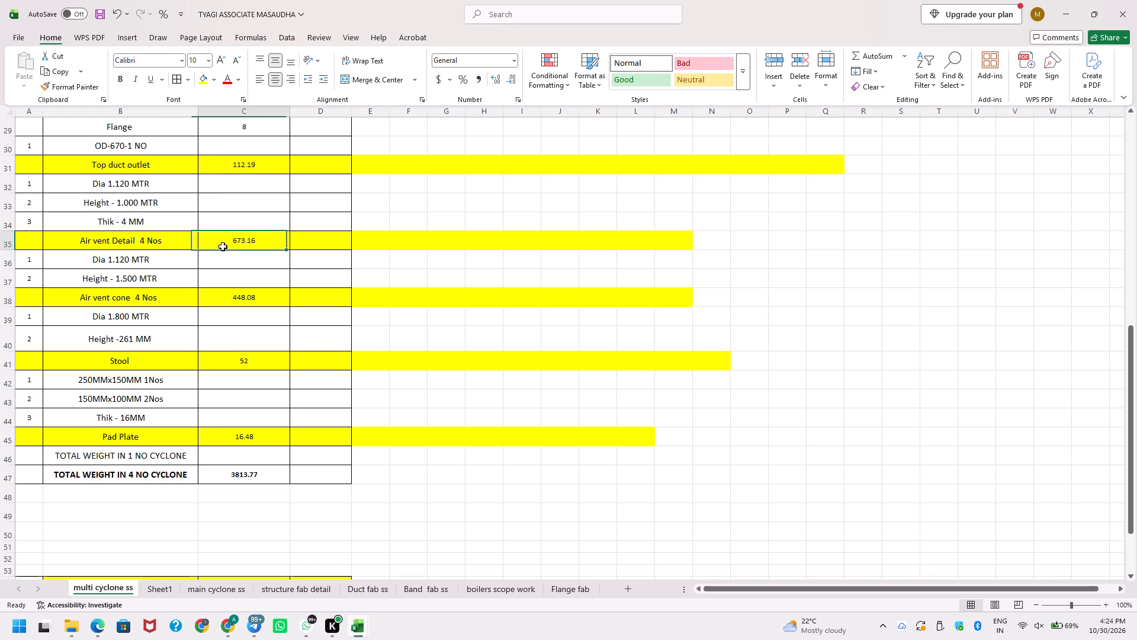
# Remove the "4 Nos" quantity from the Air vent Detail description in B35.
pyautogui.press('Left')
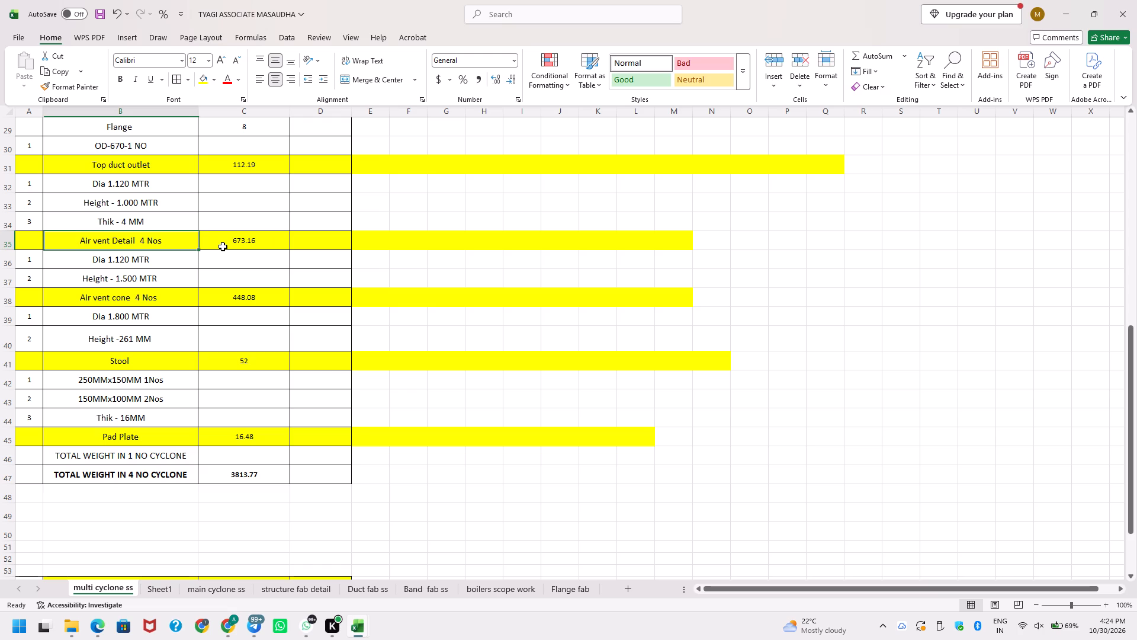
pyautogui.press('F2')
pyautogui.press('Left')
pyautogui.press('Left')
pyautogui.press('Left')
pyautogui.press('Left')
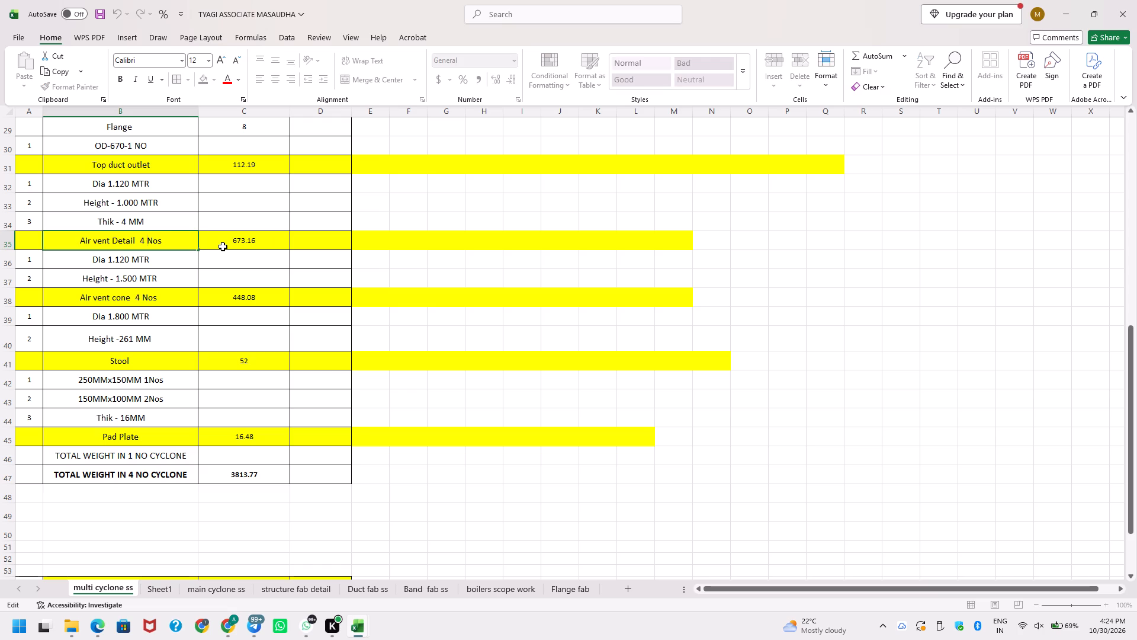
pyautogui.press('Left')
pyautogui.hotkey('ctrl', 'shift', 'Right')
pyautogui.hotkey('ctrl', 'shift', 'Right')
pyautogui.press('BackSpace')
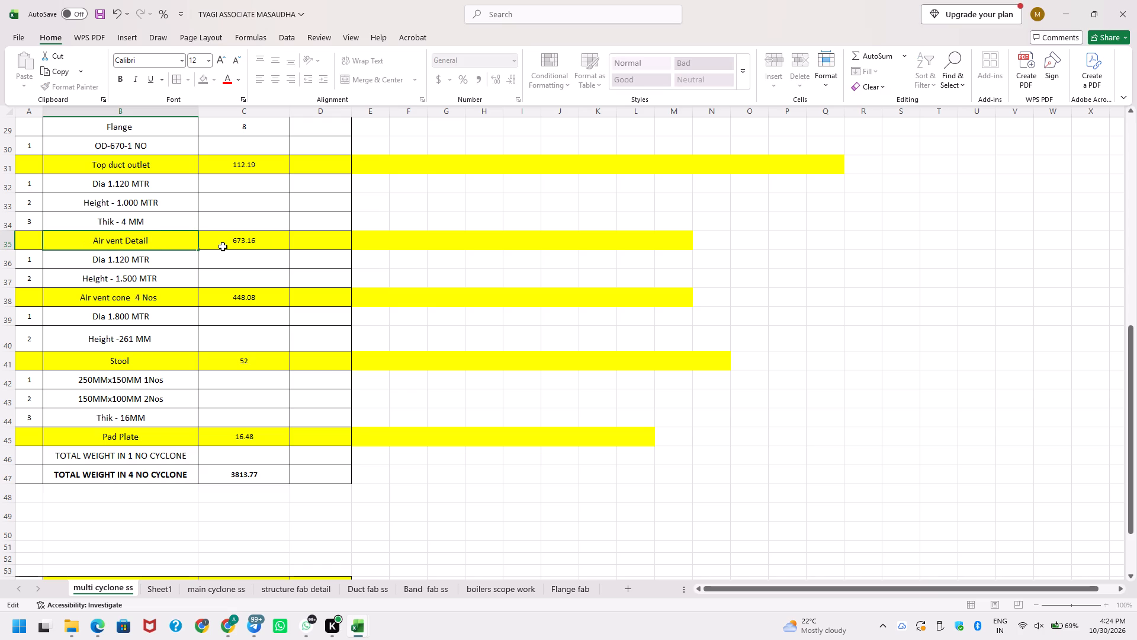
pyautogui.press('BackSpace')
pyautogui.press('BackSpace')
pyautogui.press('Return')
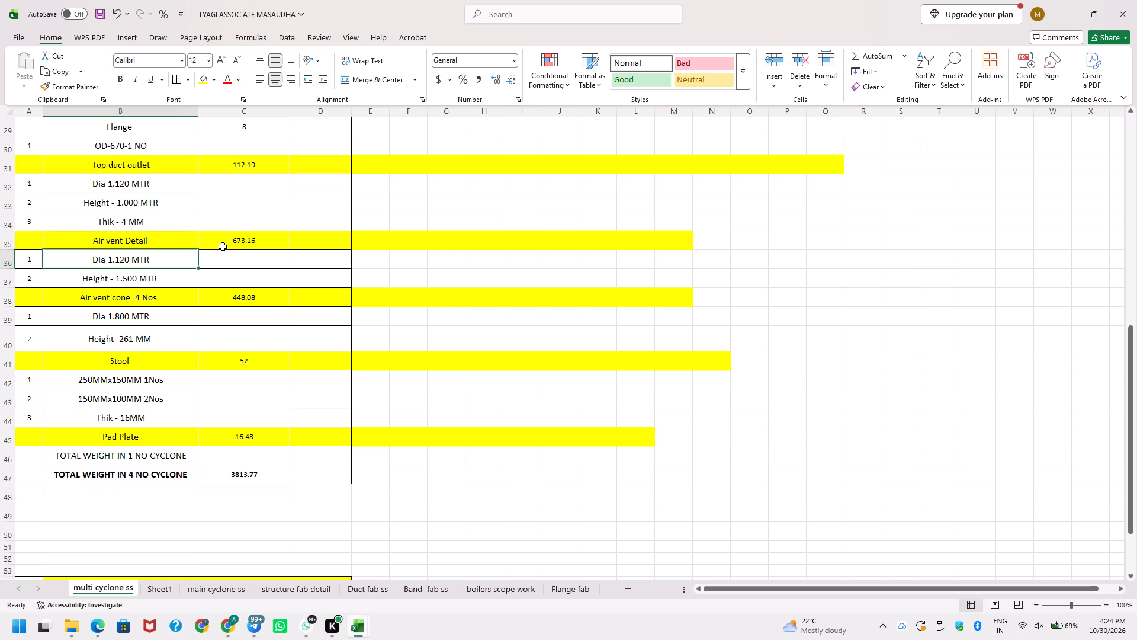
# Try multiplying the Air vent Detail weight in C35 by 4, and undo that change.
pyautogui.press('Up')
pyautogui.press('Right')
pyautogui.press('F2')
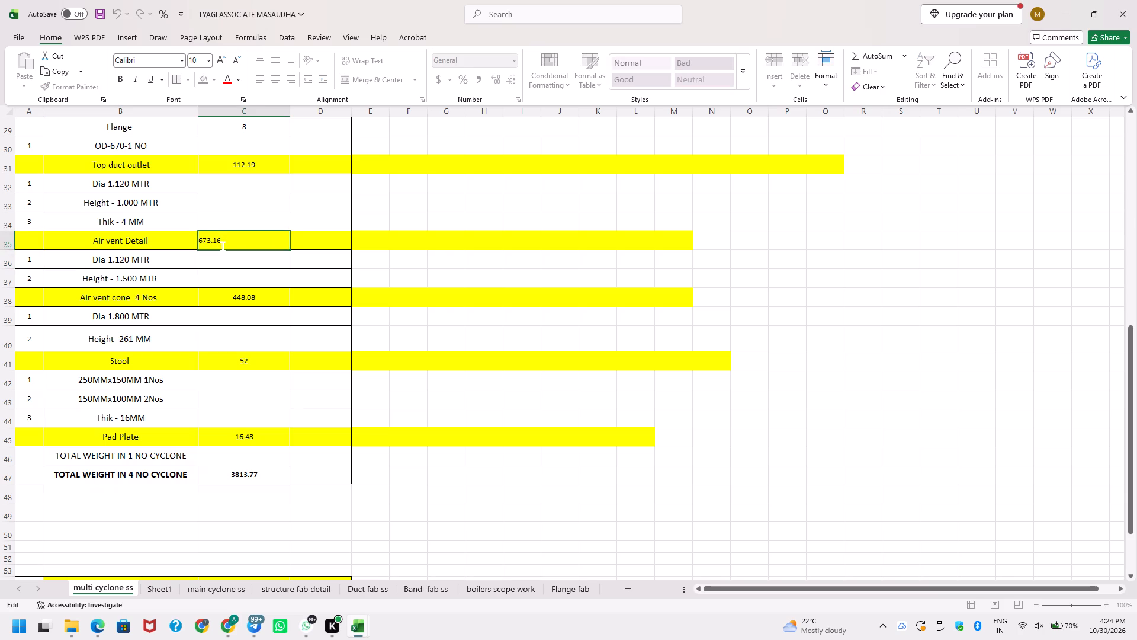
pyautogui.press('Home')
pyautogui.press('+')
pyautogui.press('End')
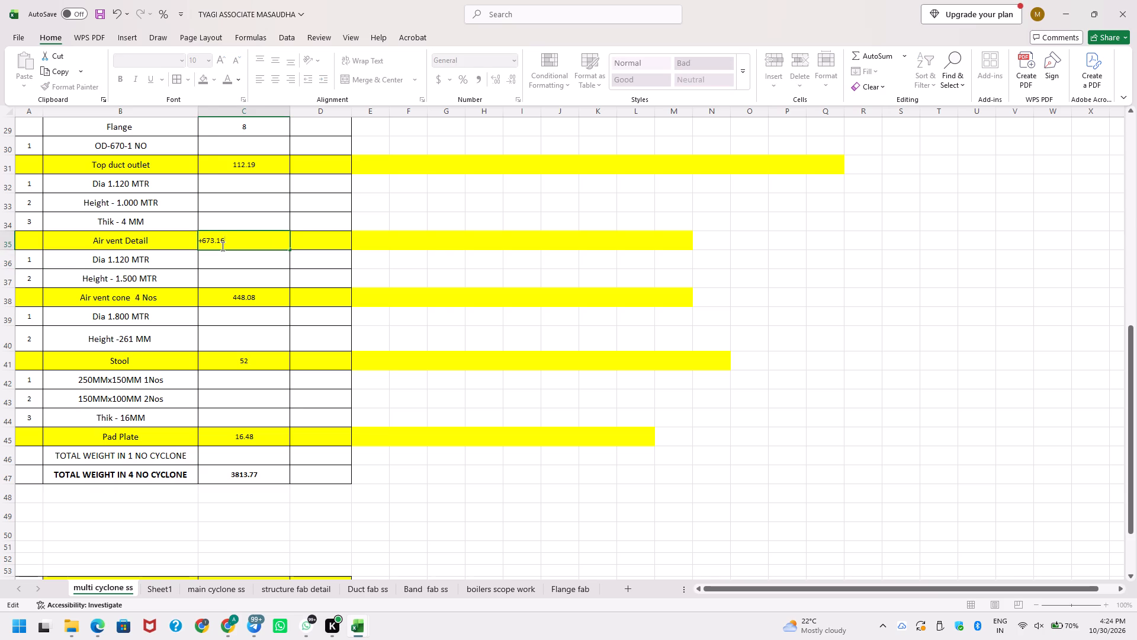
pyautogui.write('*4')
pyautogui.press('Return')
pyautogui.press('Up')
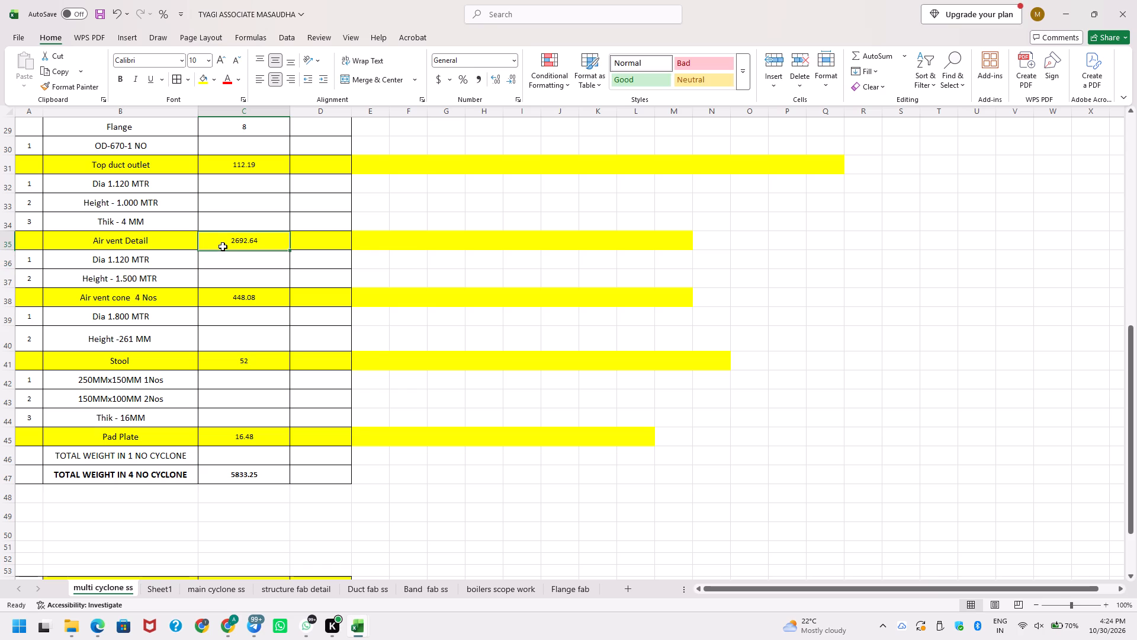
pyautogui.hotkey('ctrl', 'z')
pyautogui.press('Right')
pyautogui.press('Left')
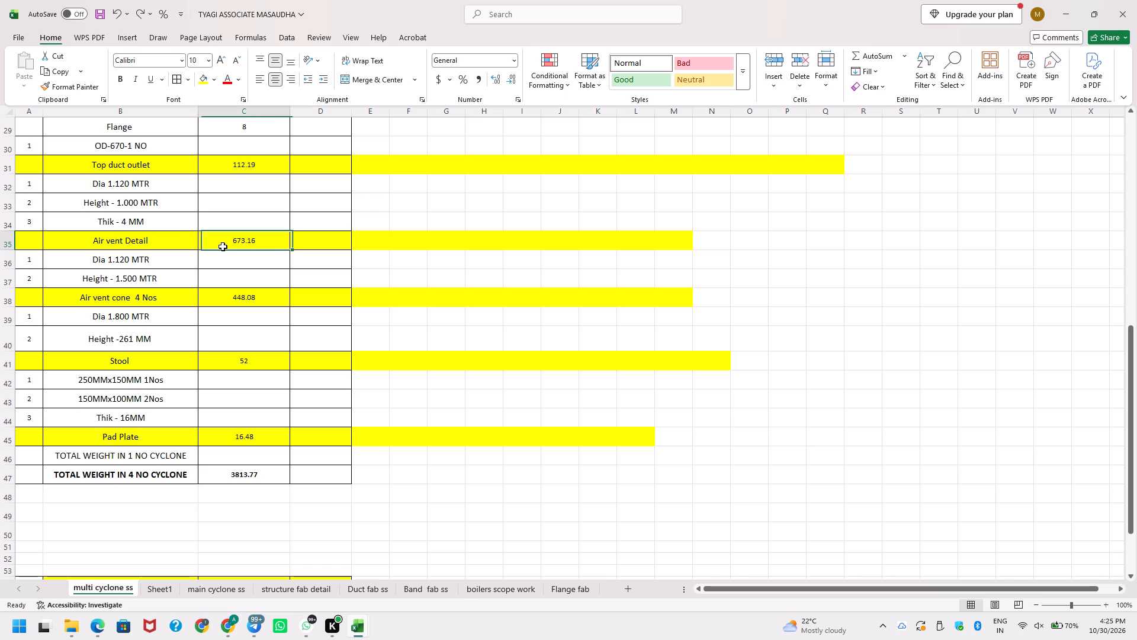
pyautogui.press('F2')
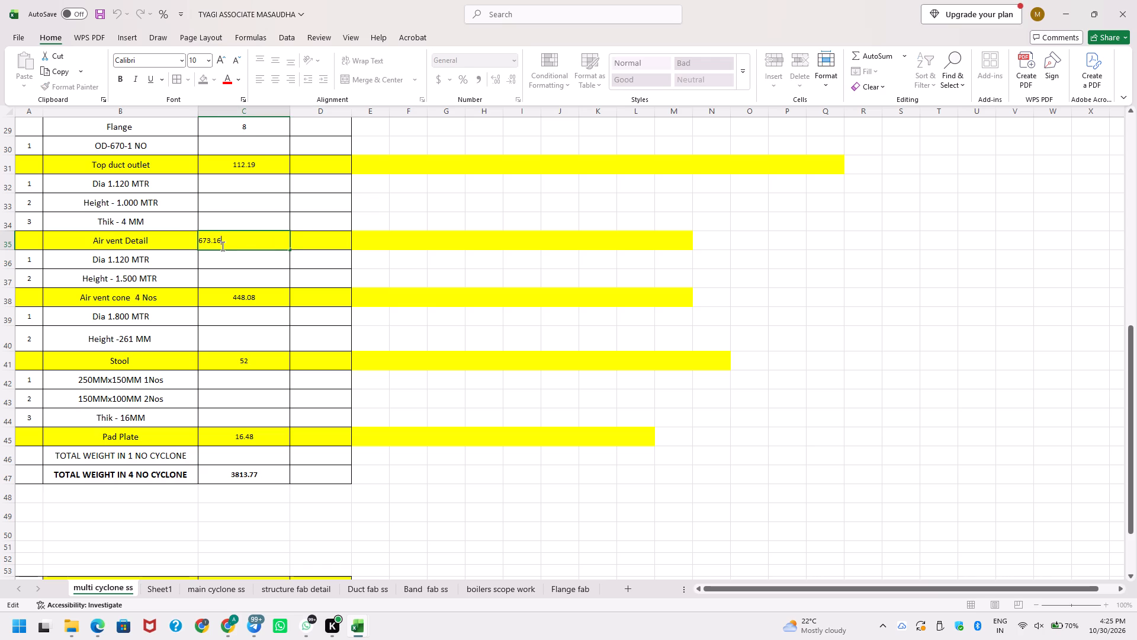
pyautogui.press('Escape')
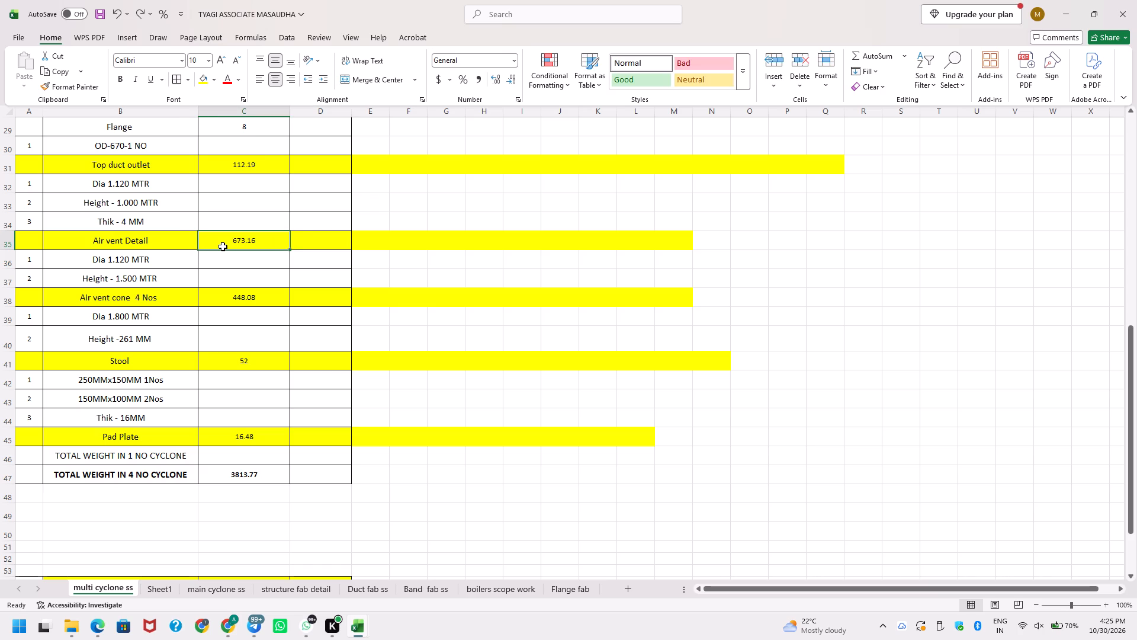
# Turn the Air vent Detail weight in C35 into a formula dividing it by 4.
pyautogui.press('F2')
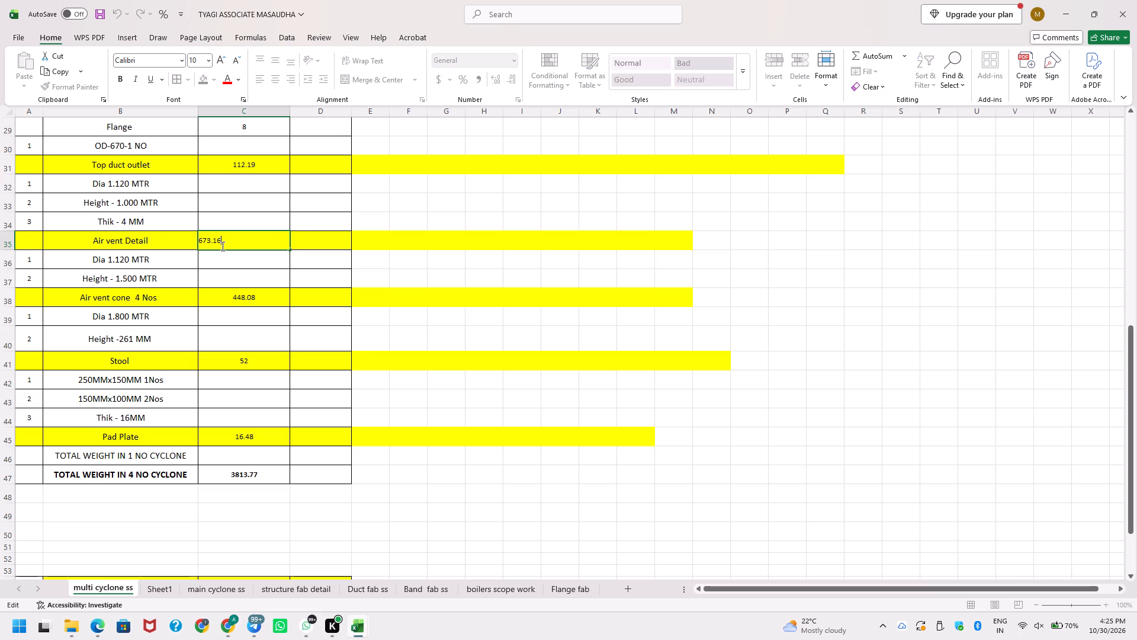
pyautogui.press('Home')
pyautogui.press('+')
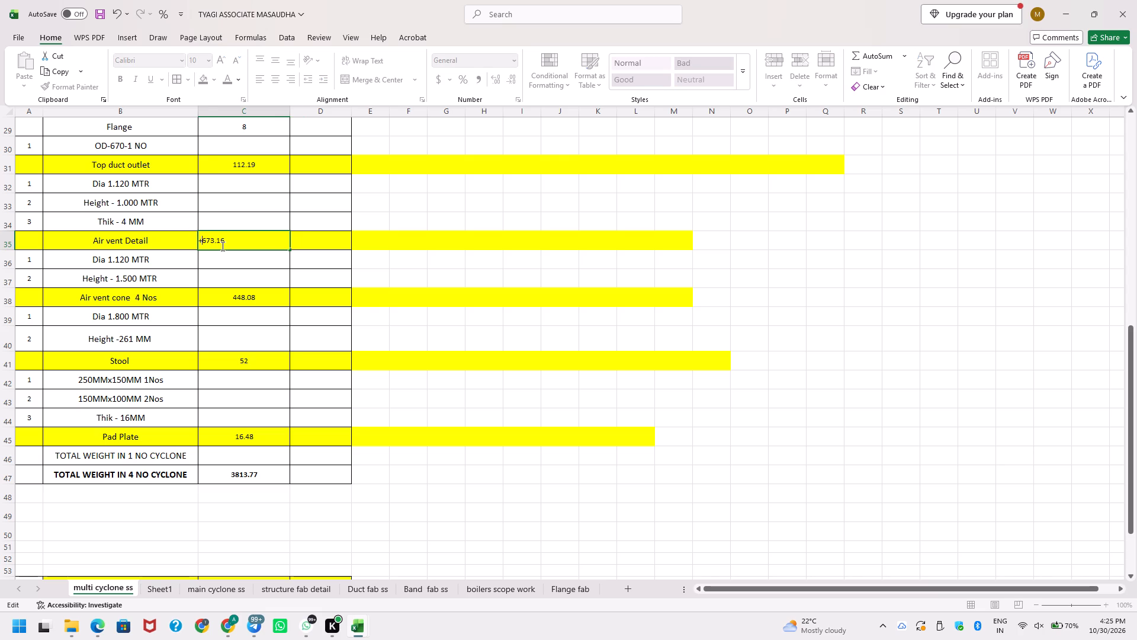
pyautogui.press('End')
pyautogui.write('/4')
pyautogui.press('Return')
pyautogui.press('Up')
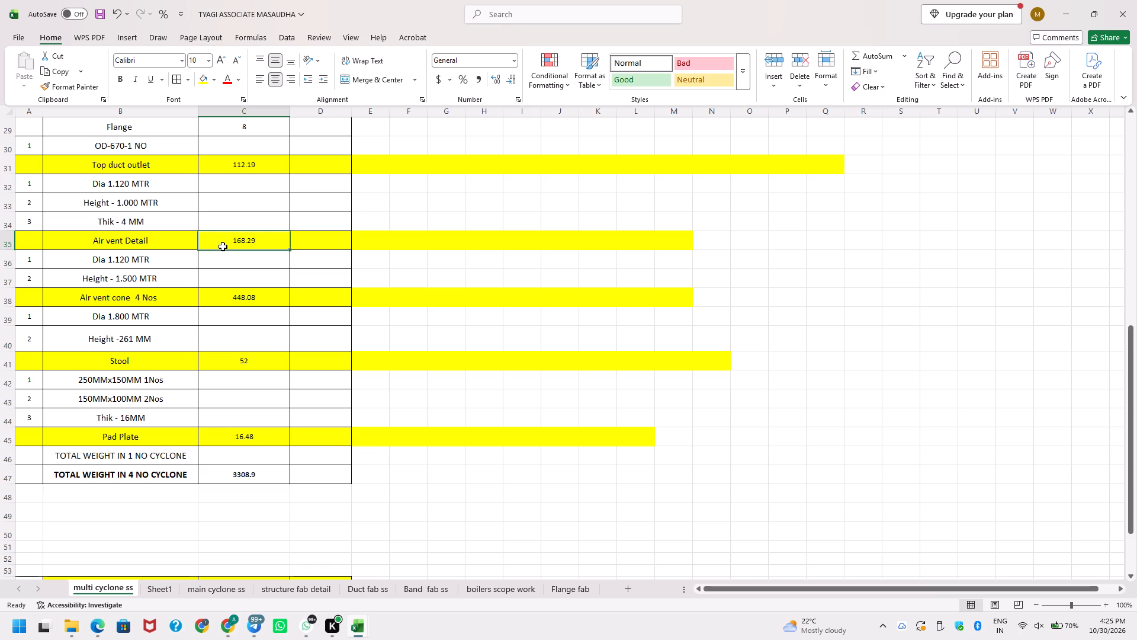
# Turn the Air vent cone weight in C38 into a formula dividing it by 4, and save the workbook.
pyautogui.click(235, 290)
pyautogui.press('Left')
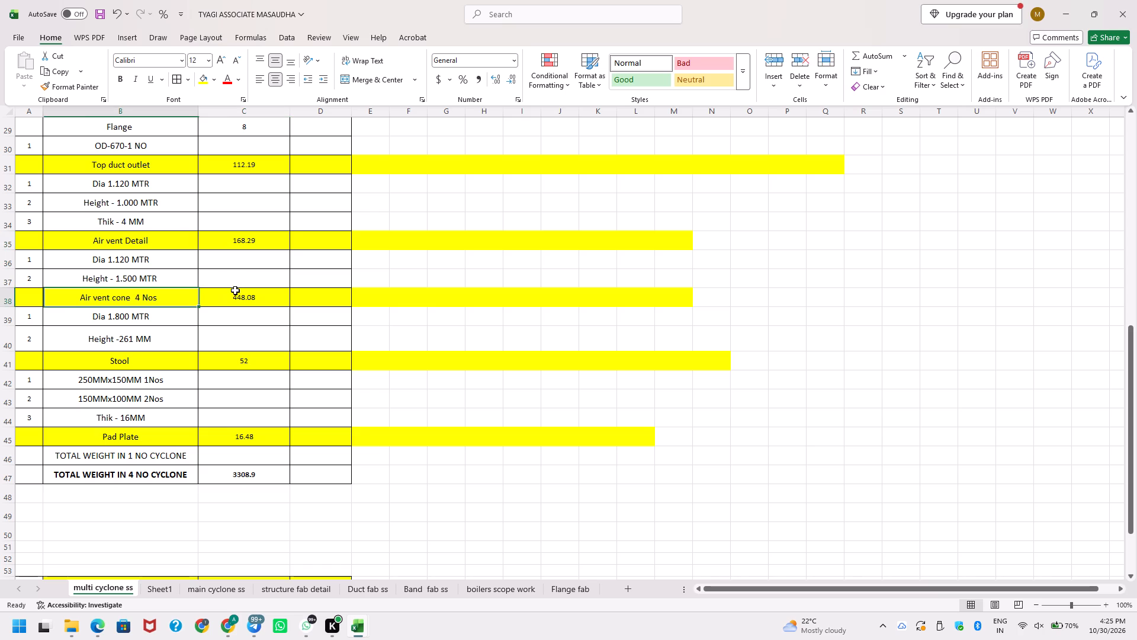
pyautogui.press('F2')
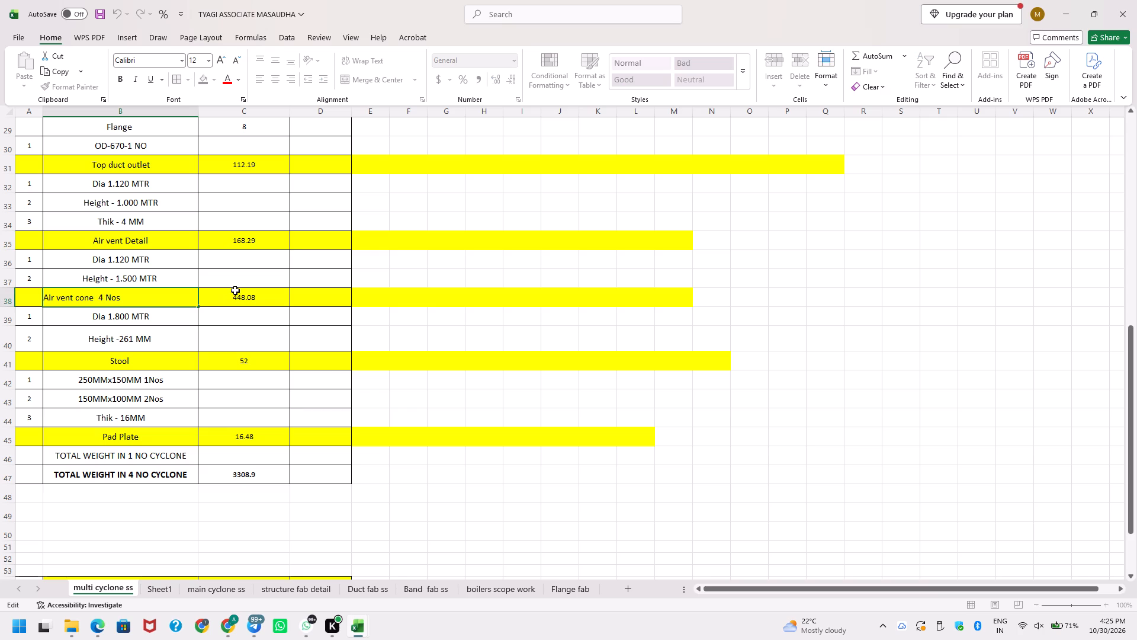
pyautogui.press('Escape')
pyautogui.press('Right')
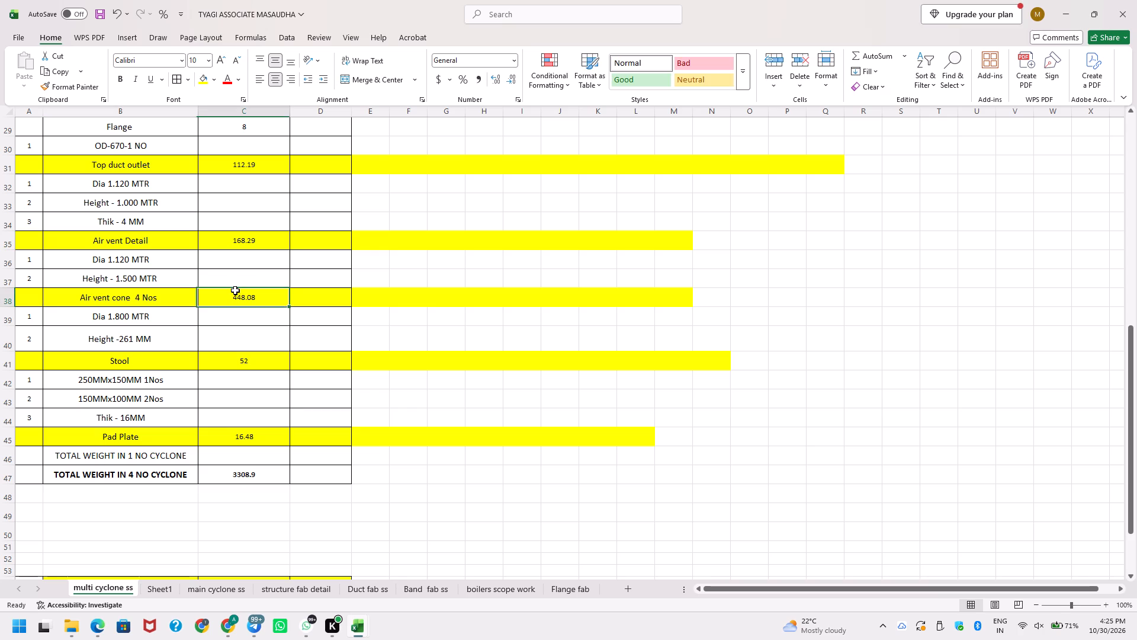
pyautogui.press('F2')
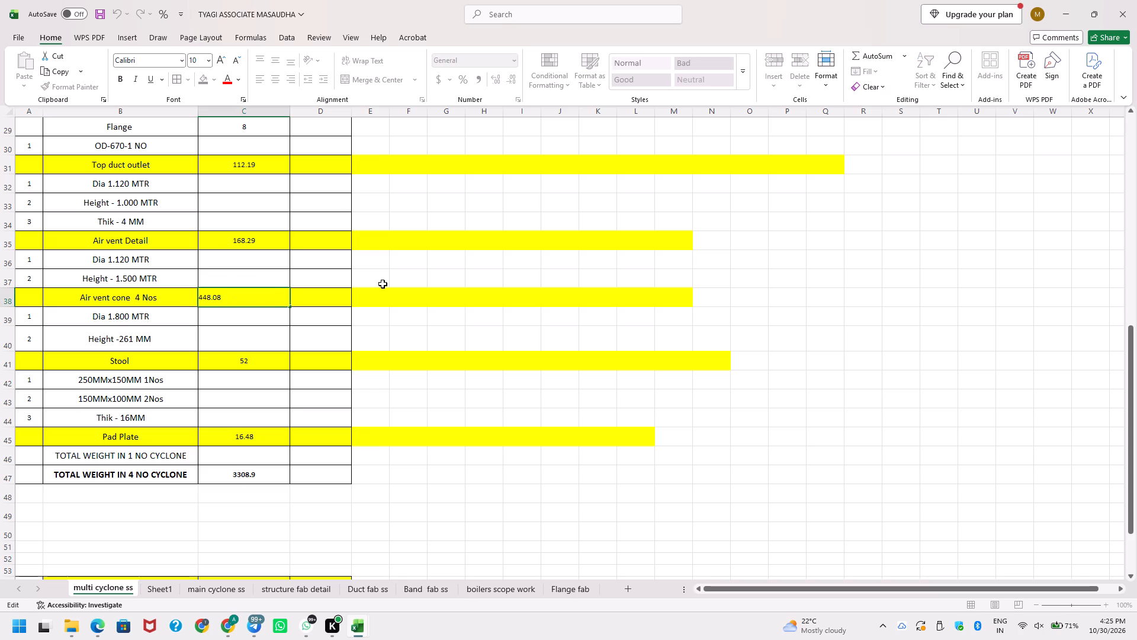
pyautogui.press('Home')
pyautogui.press('+')
pyautogui.press('End')
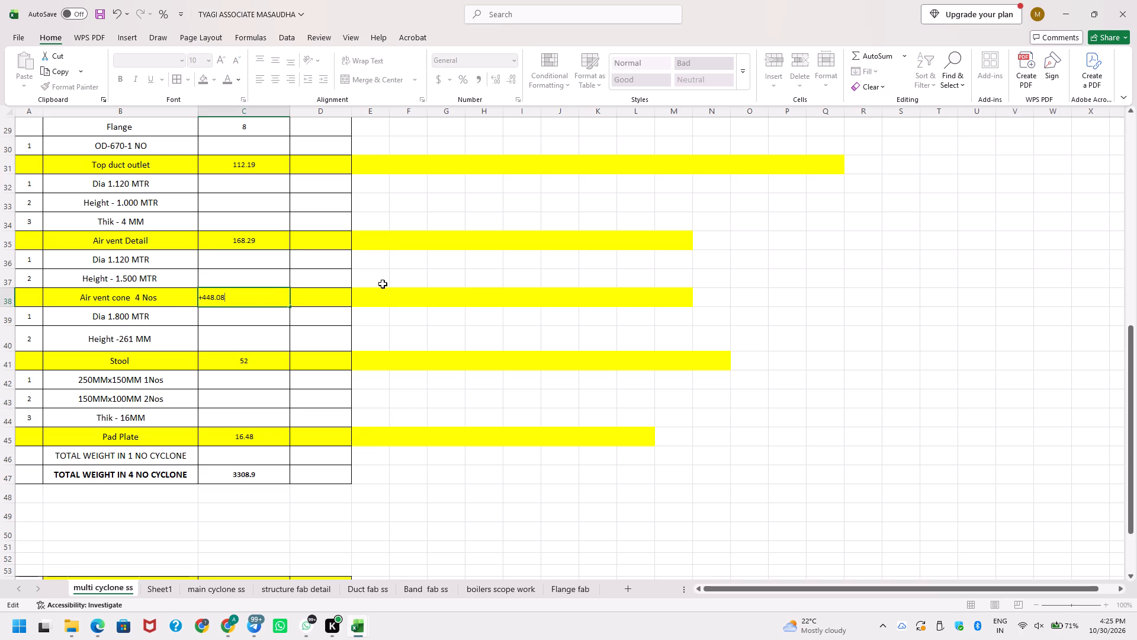
pyautogui.press('+')
pyautogui.press('BackSpace')
pyautogui.write('/4')
pyautogui.press('Return')
pyautogui.press('Up')
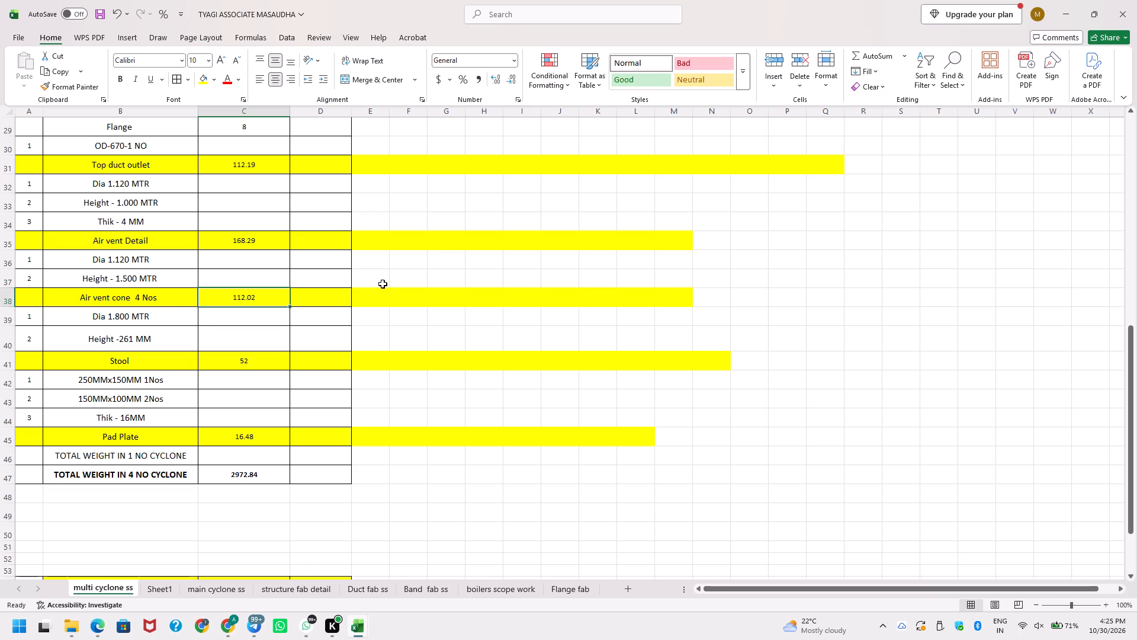
pyautogui.press('F2')
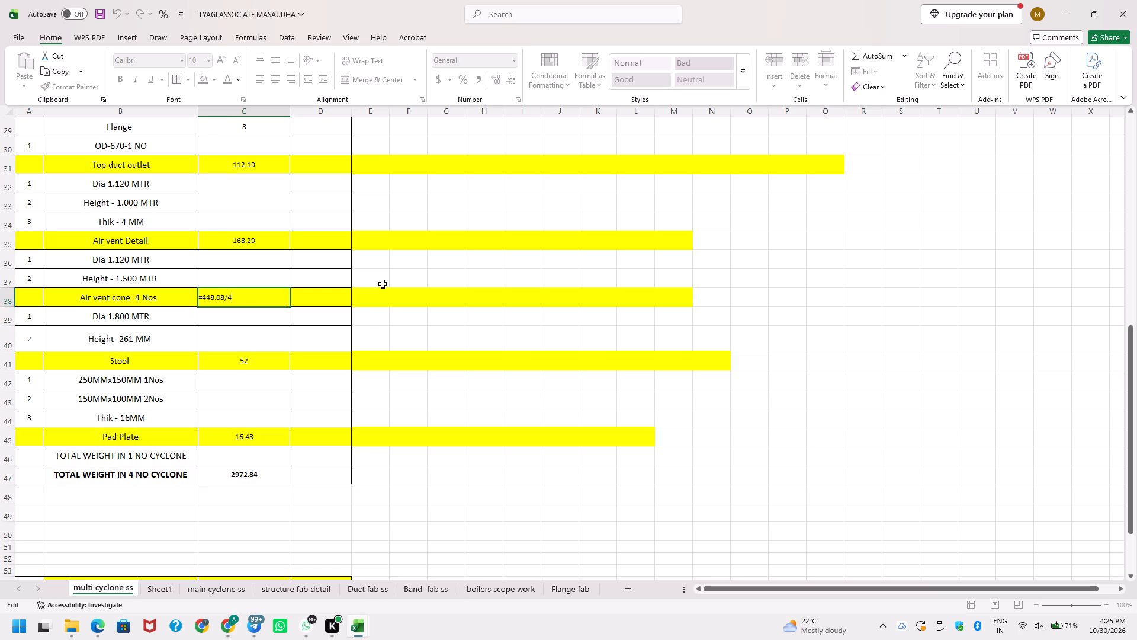
pyautogui.press('Escape')
pyautogui.hotkey('ctrl', 's')
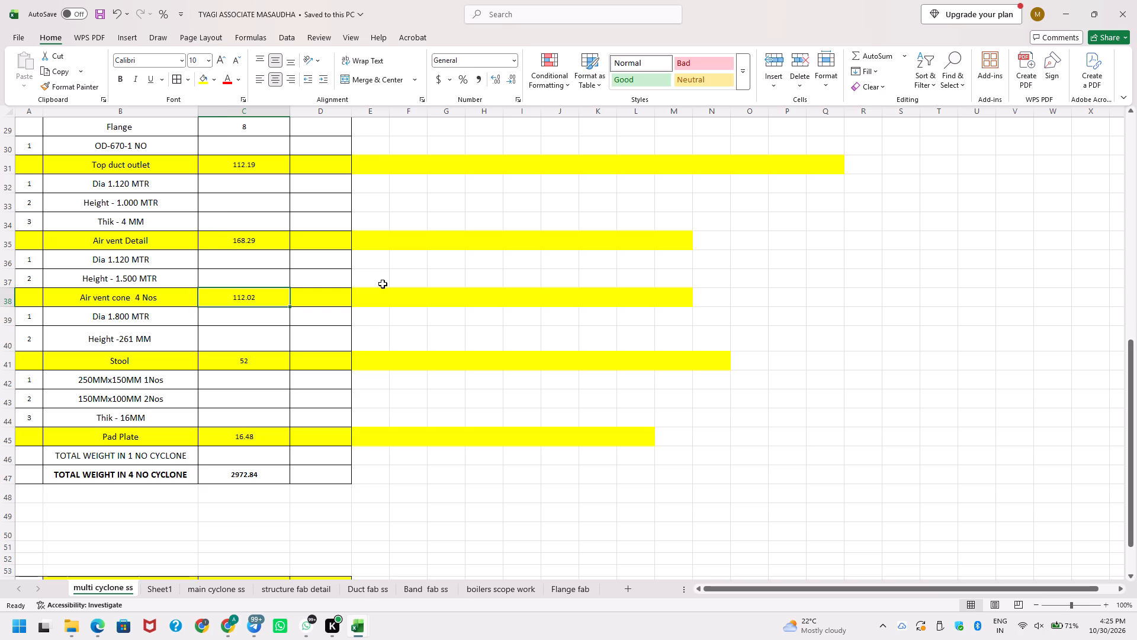
# Remove the "4 Nos" quantity from the Air vent cone description in B38 and save the workbook.
pyautogui.press('Left')
pyautogui.press('F2')
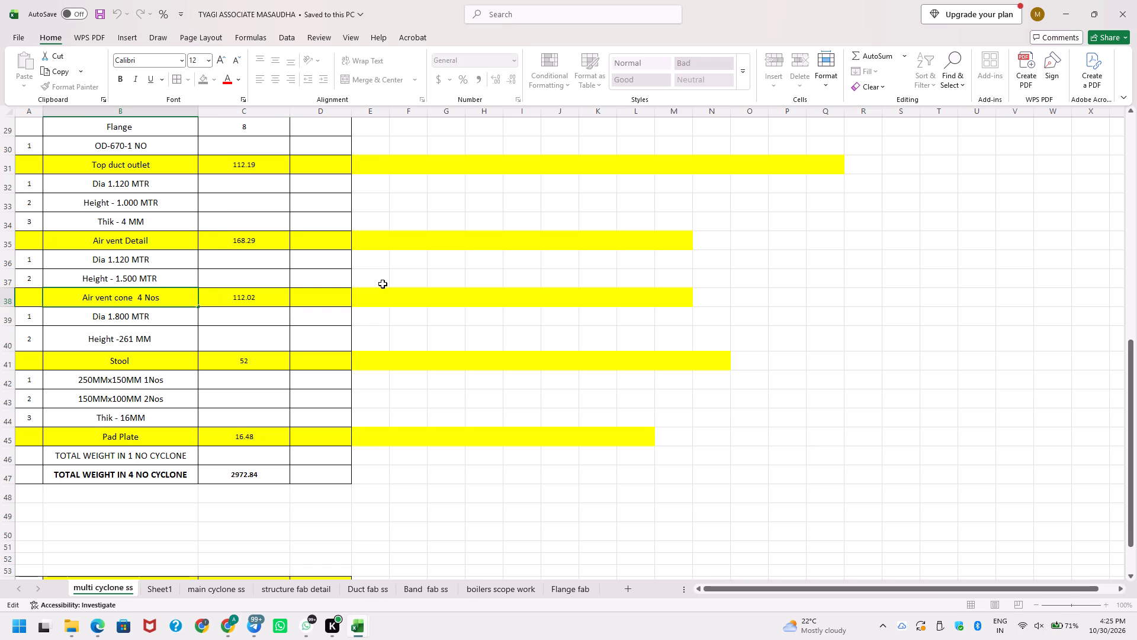
pyautogui.press('BackSpace')
pyautogui.press('BackSpace')
pyautogui.press('Return')
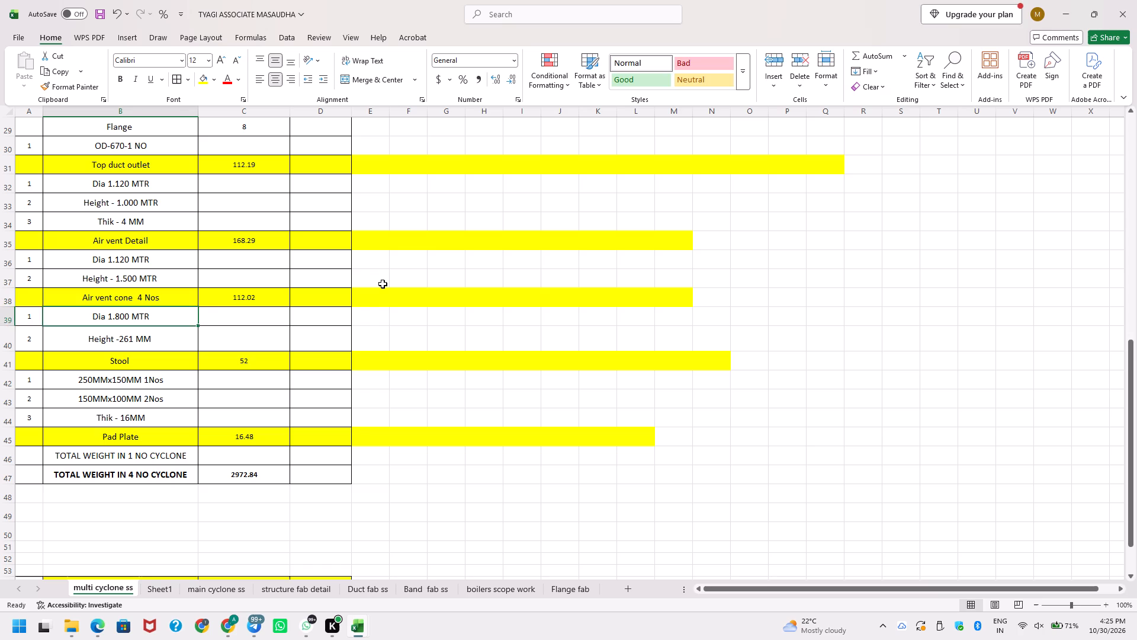
pyautogui.press('Up')
pyautogui.press('F2')
pyautogui.hotkey('ctrl', 'shift', 'Left')
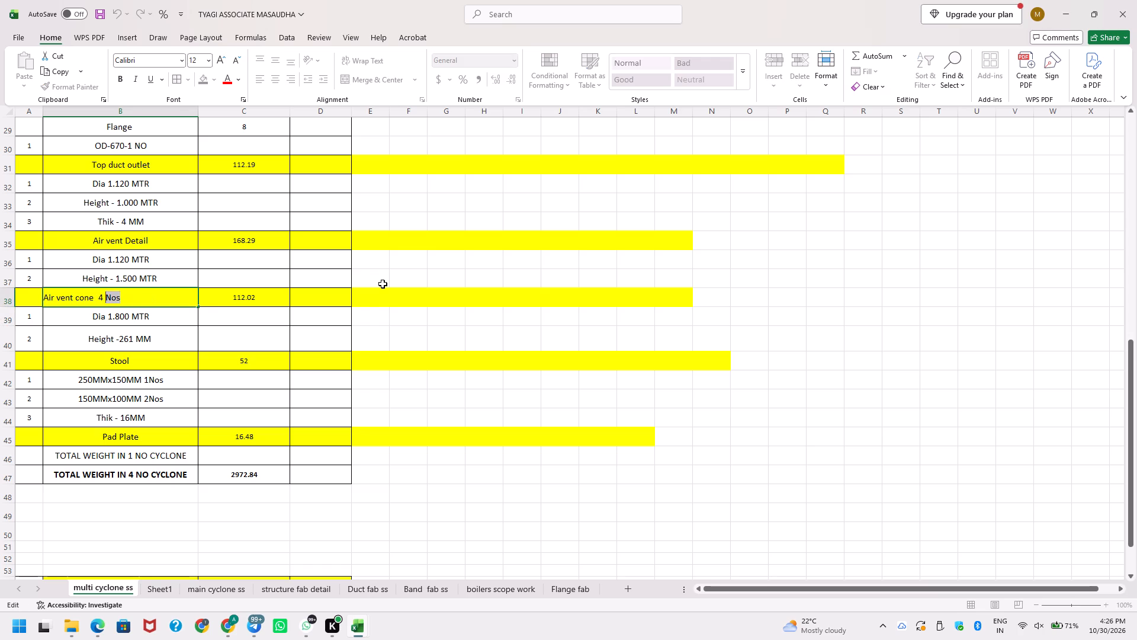
pyautogui.hotkey('ctrl', 'shift', 'Left')
pyautogui.hotkey('shift', 'Left')
pyautogui.hotkey('shift', 'Left')
pyautogui.press('BackSpace')
pyautogui.press('Return')
pyautogui.press('Up')
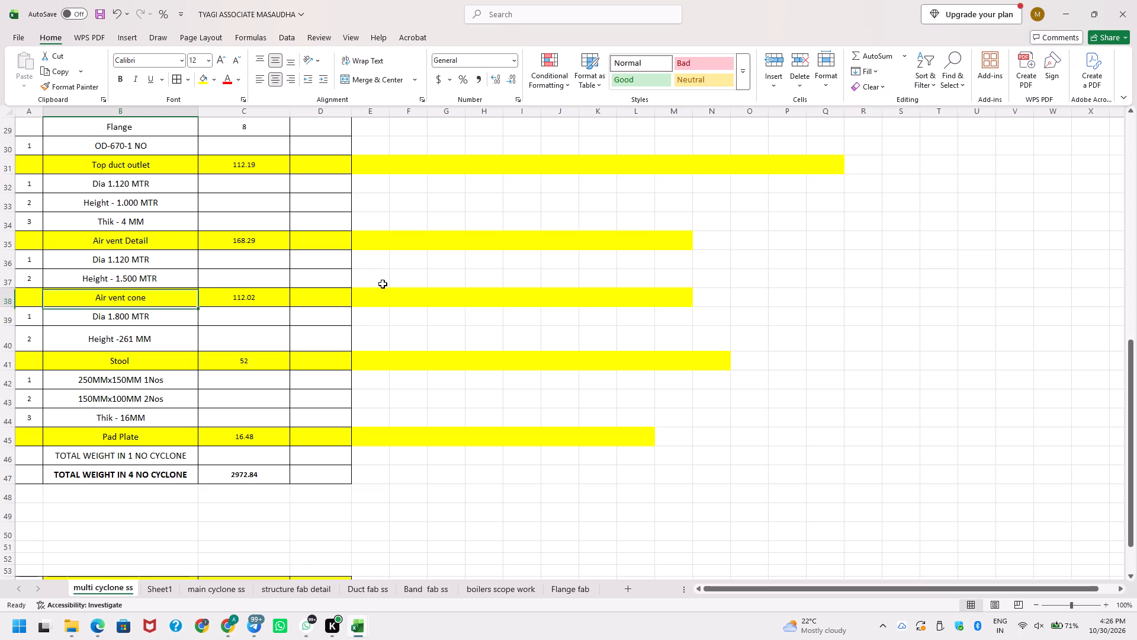
pyautogui.hotkey('ctrl', 's')
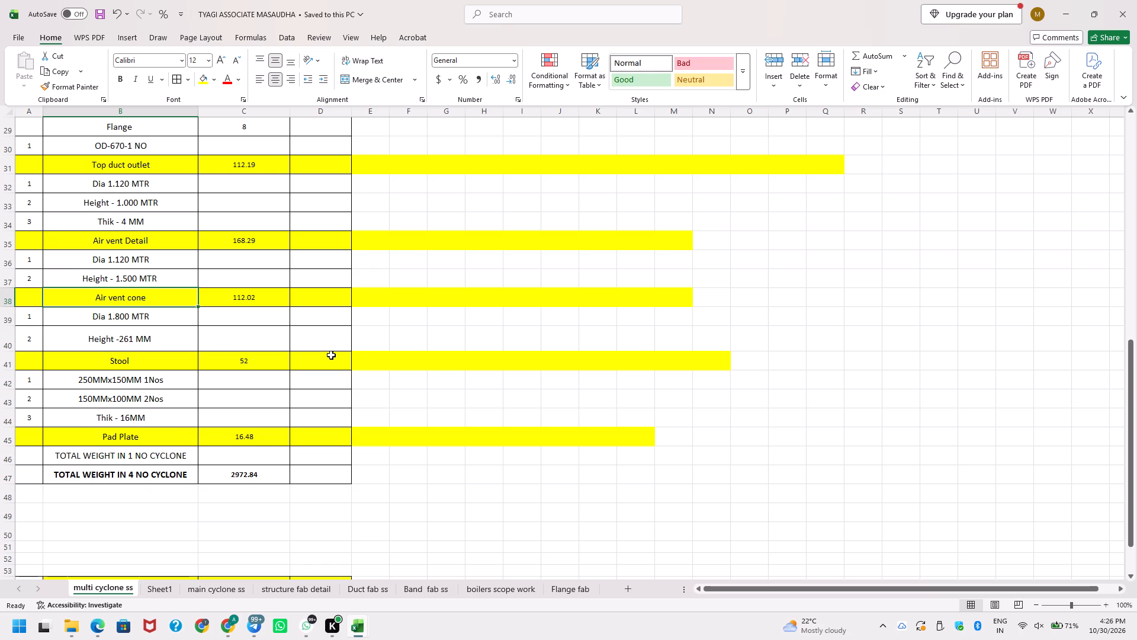
# Examine the component descriptions and weights throughout the multi cyclone ss table, from Pad Plate up to Cone.
pyautogui.scroll(1, 331, 355)
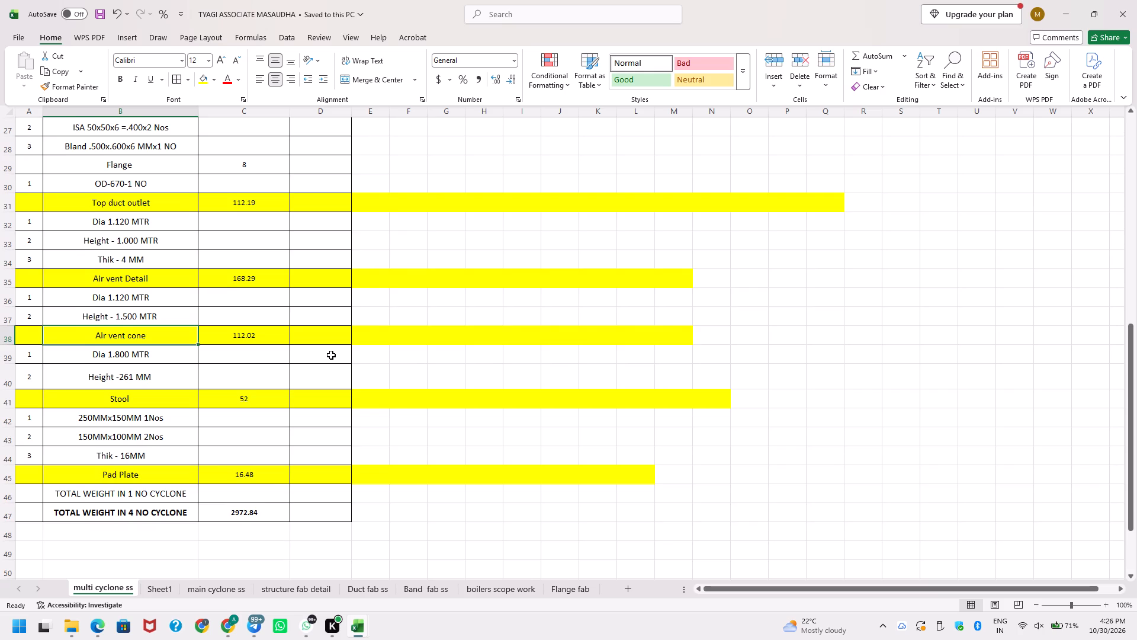
pyautogui.scroll(1, 331, 355)
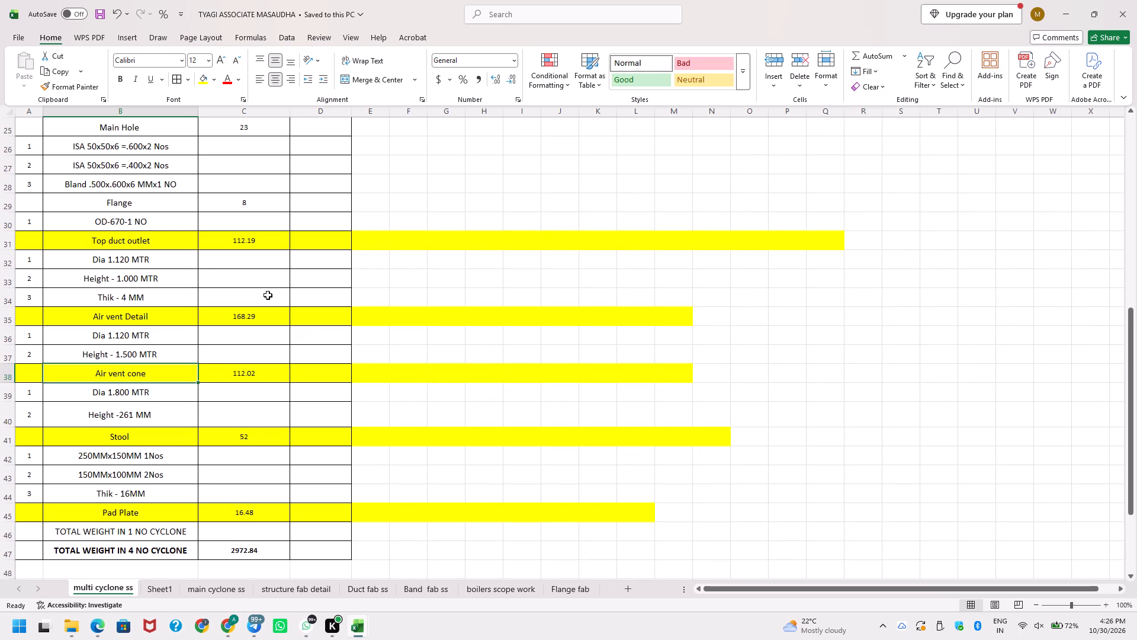
pyautogui.scroll(1, 278, 280)
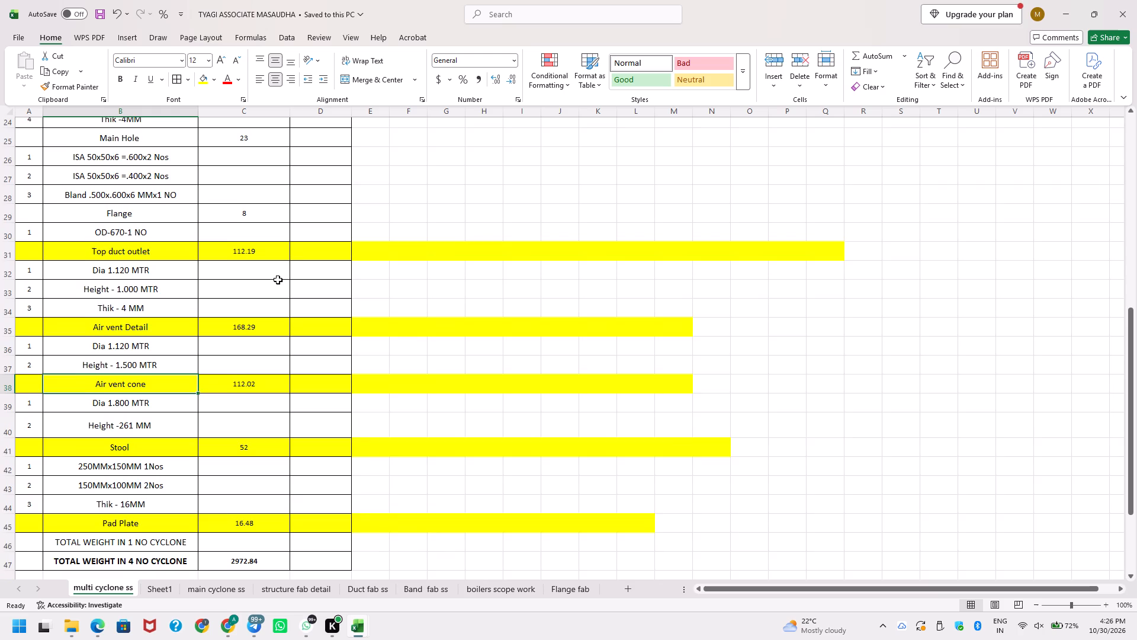
pyautogui.scroll(3, 278, 280)
pyautogui.scroll(-1, 278, 280)
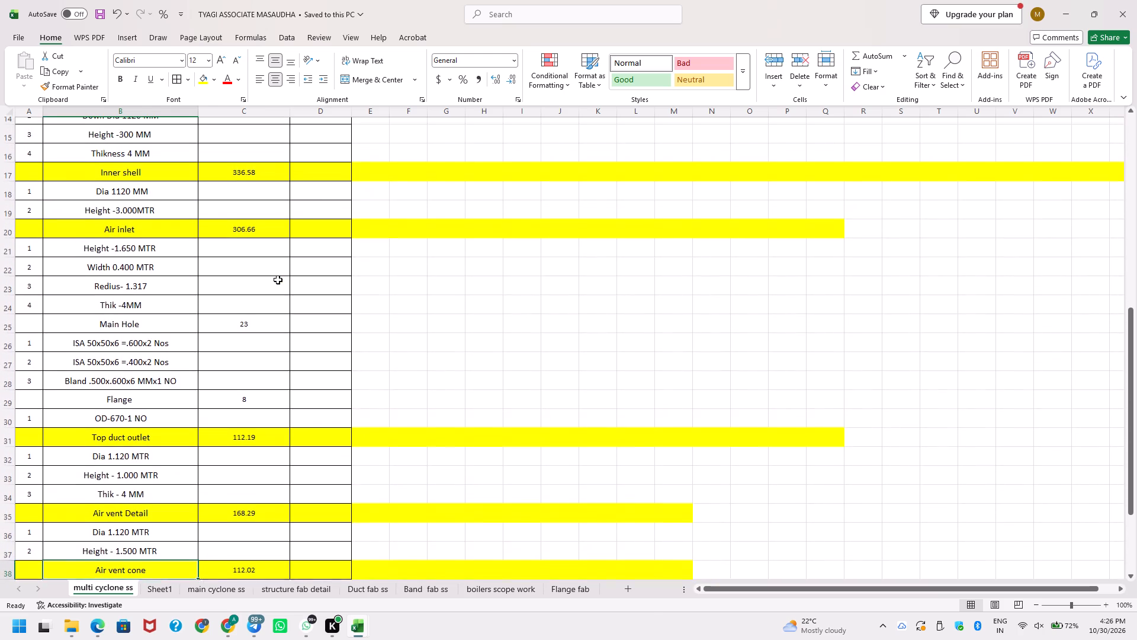
pyautogui.scroll(-3, 278, 280)
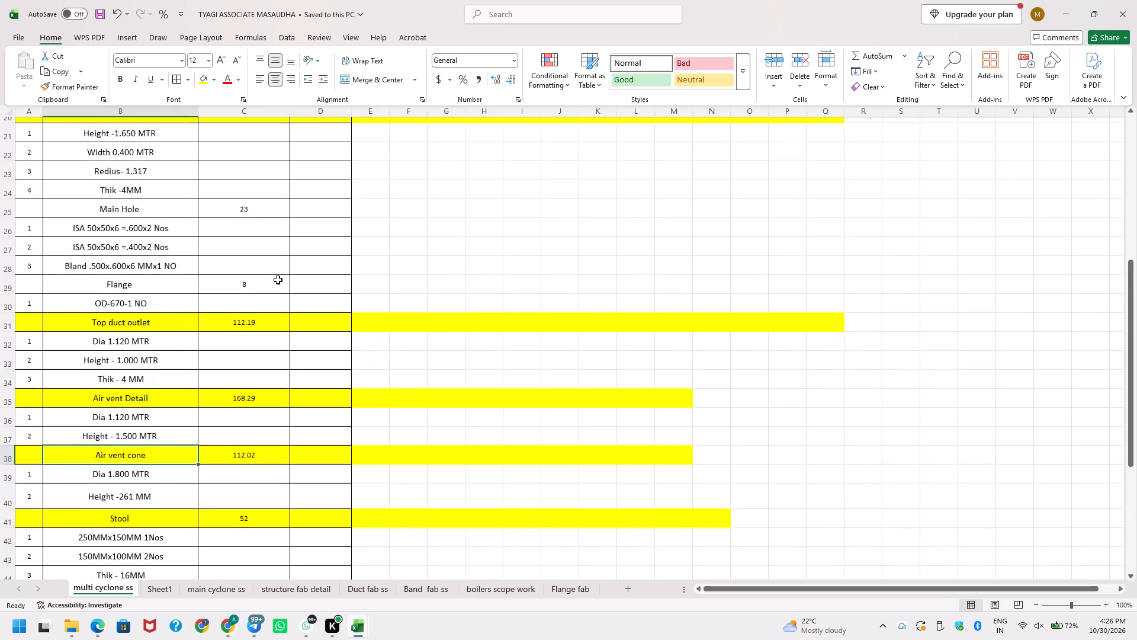
pyautogui.scroll(-2, 278, 280)
pyautogui.scroll(3, 278, 280)
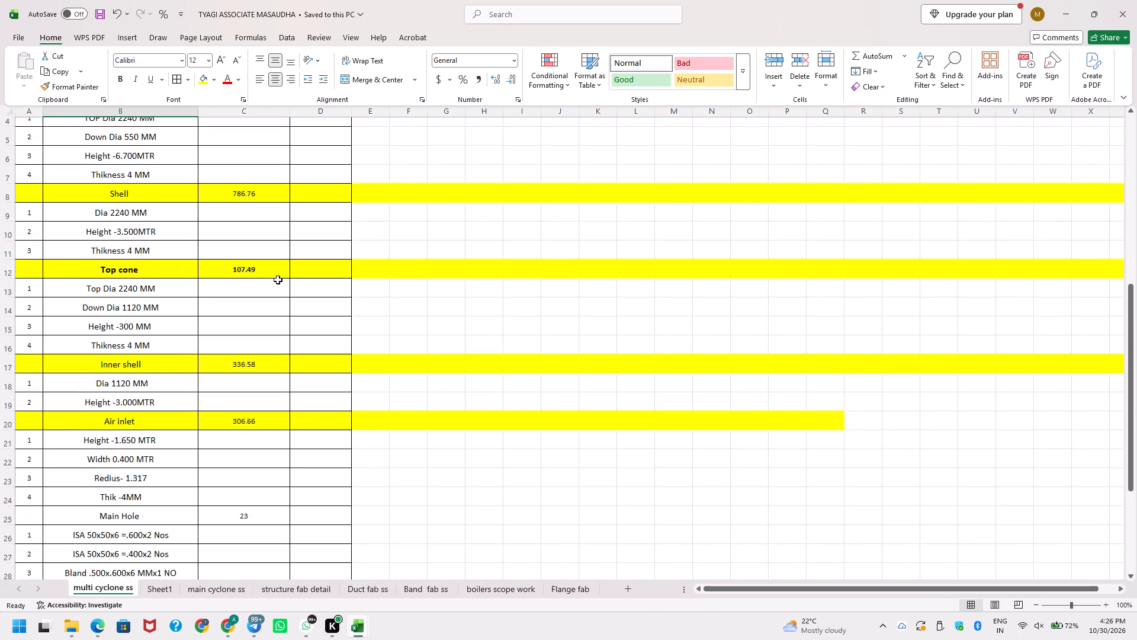
pyautogui.scroll(1, 278, 280)
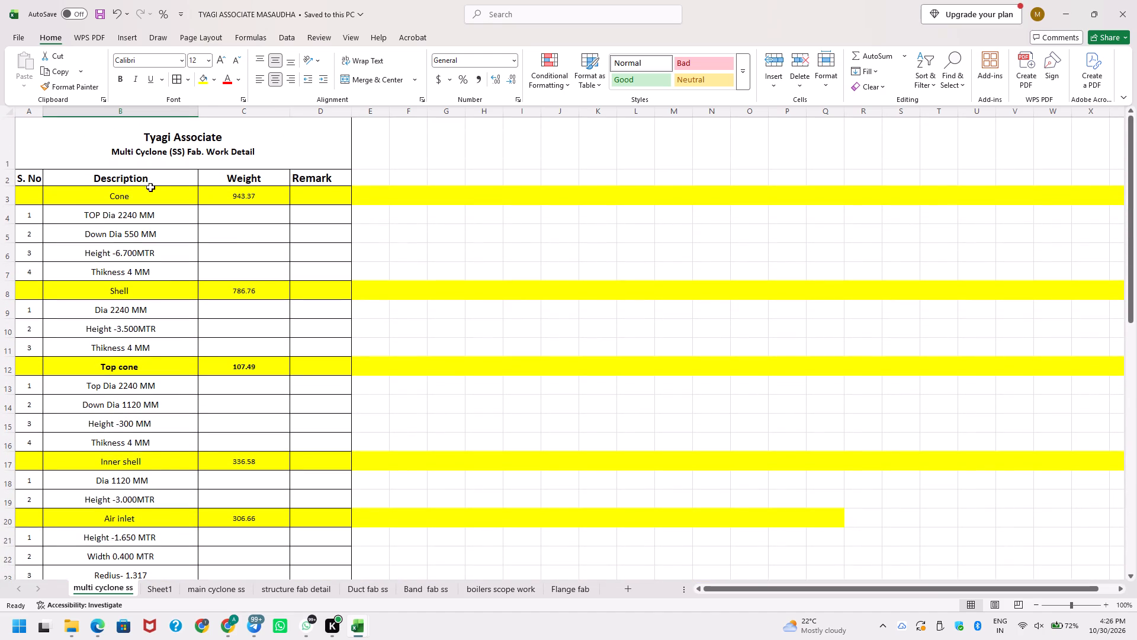
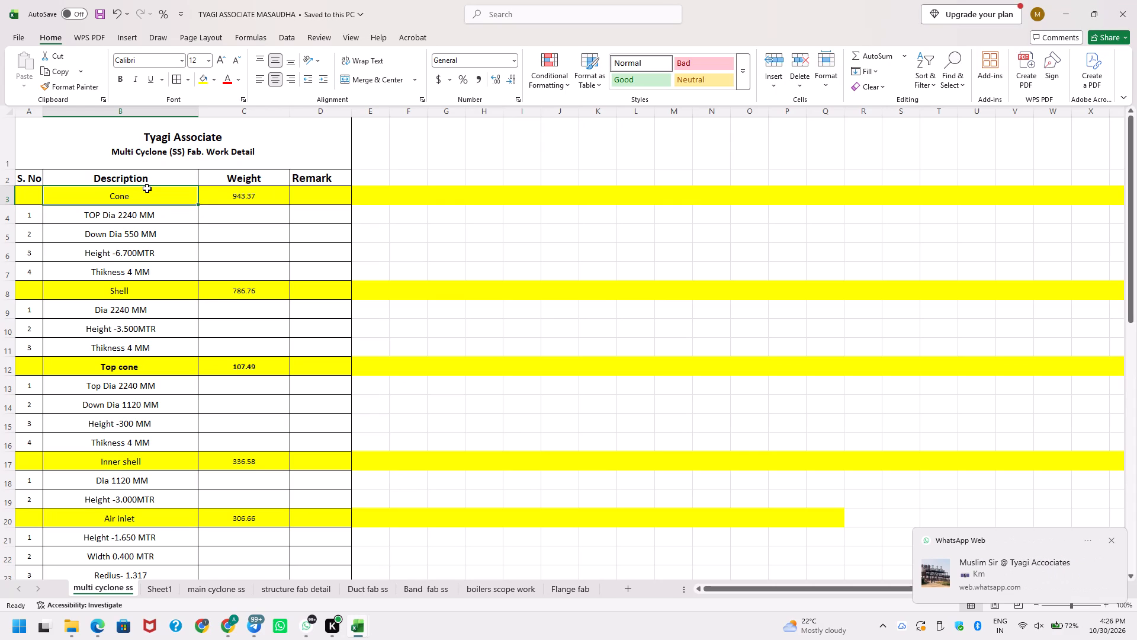
# Remove the yellow fill from the multi cyclone table range A3:D47, from Cone down to the total rows.
pyautogui.press('Left')
pyautogui.hotkey('ctrl', 'shift', 'Down')
pyautogui.hotkey('ctrl', 'shift', 'Down')
pyautogui.hotkey('ctrl', 'shift', 'Down')
pyautogui.hotkey('ctrl', 'shift', 'Down')
pyautogui.hotkey('ctrl', 'shift', 'Down')
pyautogui.hotkey('ctrl', 'shift', 'Down')
pyautogui.hotkey('ctrl', 'shift', 'Down')
pyautogui.hotkey('ctrl', 'shift', 'Down')
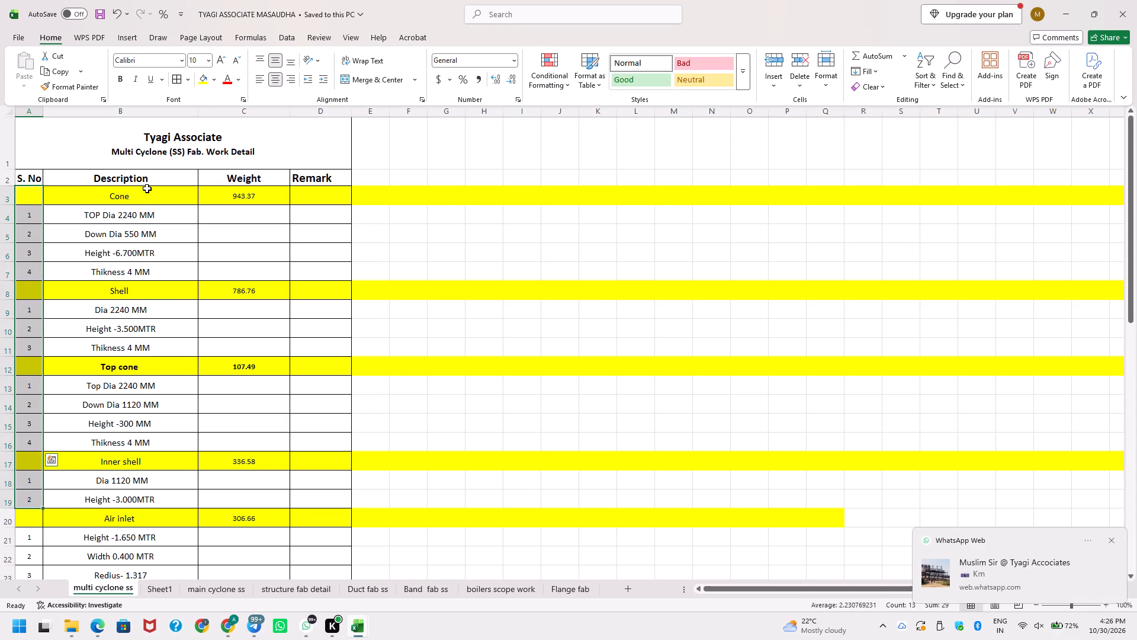
pyautogui.hotkey('ctrl', 'shift', 'Down')
pyautogui.hotkey('ctrl', 'shift', 'Down')
pyautogui.hotkey('ctrl', 'shift', 'Down')
pyautogui.hotkey('ctrl', 'shift', 'Down')
pyautogui.hotkey('ctrl', 'shift', 'Down')
pyautogui.hotkey('ctrl', 'shift', 'Down')
pyautogui.hotkey('ctrl', 'shift', 'Down')
pyautogui.hotkey('ctrl', 'shift', 'Down')
pyautogui.hotkey('ctrl', 'shift', 'Down')
pyautogui.hotkey('ctrl', 'shift', 'Down')
pyautogui.hotkey('ctrl', 'shift', 'Down')
pyautogui.hotkey('ctrl', 'shift', 'Down')
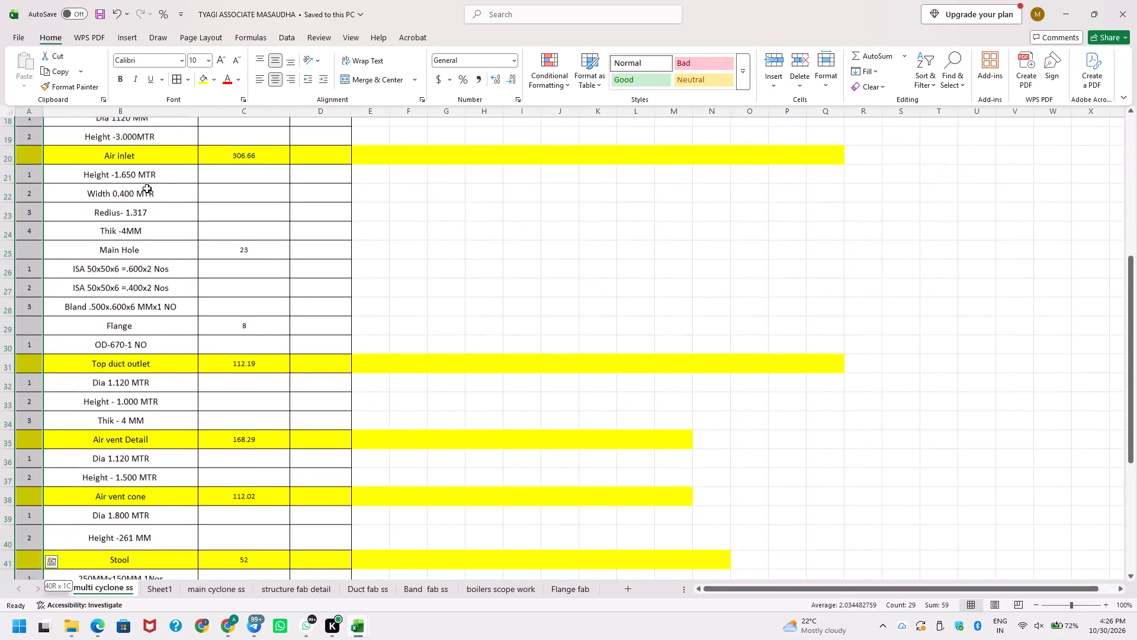
pyautogui.hotkey('ctrl', 'shift', 'Down')
pyautogui.hotkey('ctrl', 'shift', 'Down')
pyautogui.hotkey('ctrl', 'shift', 'Down')
pyautogui.hotkey('ctrl', 'shift', 'Up')
pyautogui.hotkey('ctrl', 'shift', 'Up')
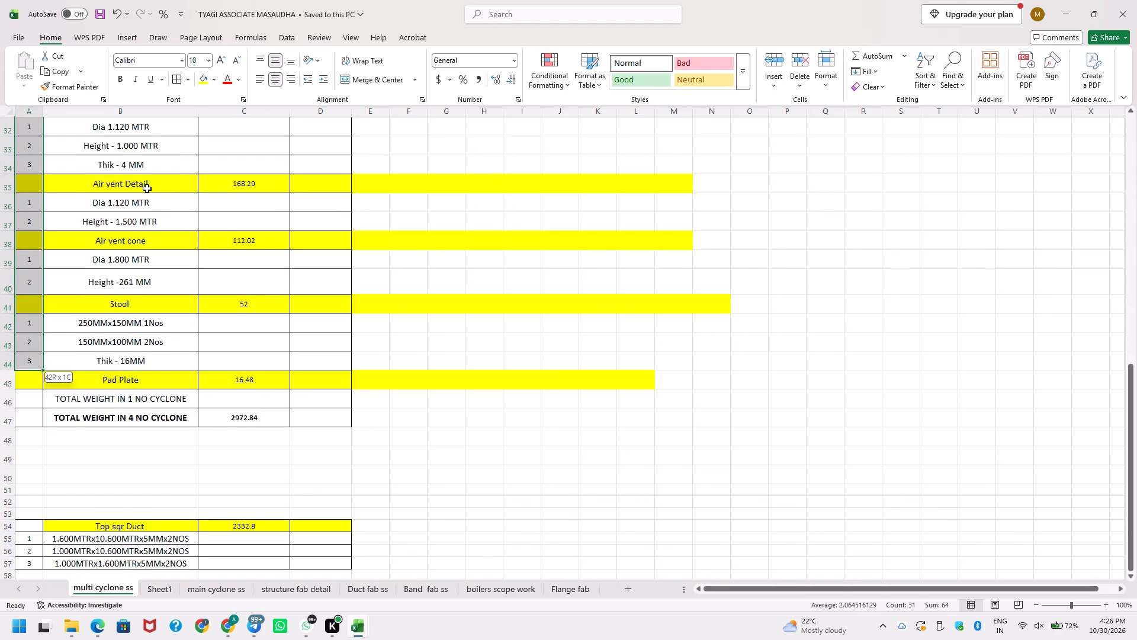
pyautogui.hotkey('shift', 'Down')
pyautogui.hotkey('shift', 'Down')
pyautogui.hotkey('shift', 'Down')
pyautogui.hotkey('shift', 'Right')
pyautogui.hotkey('shift', 'Right')
pyautogui.hotkey('shift', 'Right')
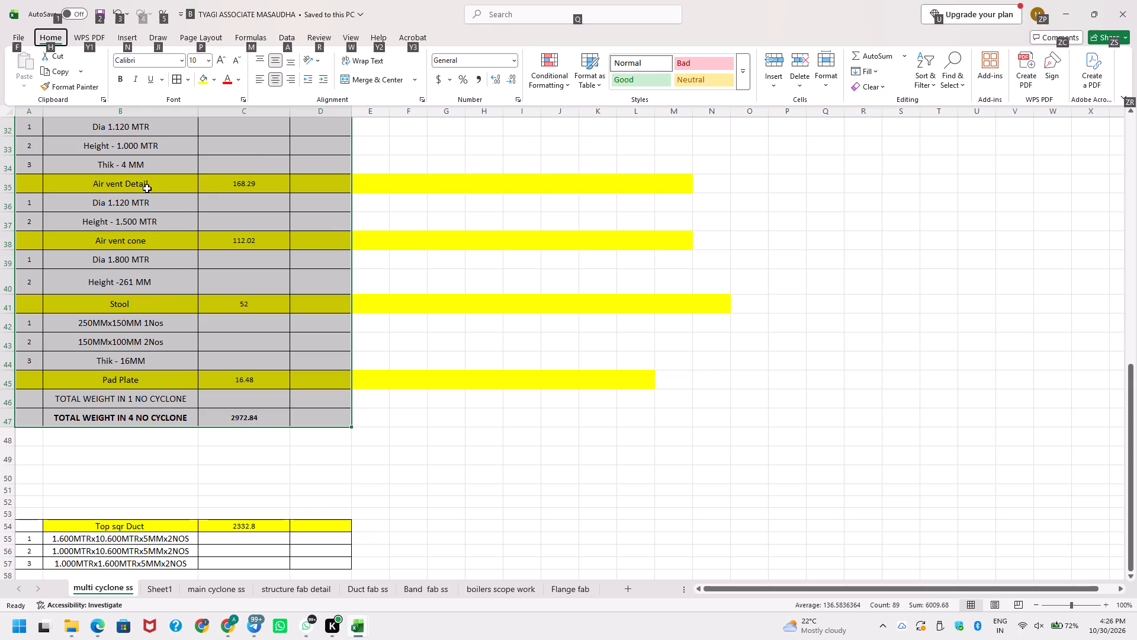
pyautogui.write('hhn')
# Clear the fill colour from column E and all columns beyond it, and save the workbook.
pyautogui.press('Right')
pyautogui.press('Right')
pyautogui.press('Right')
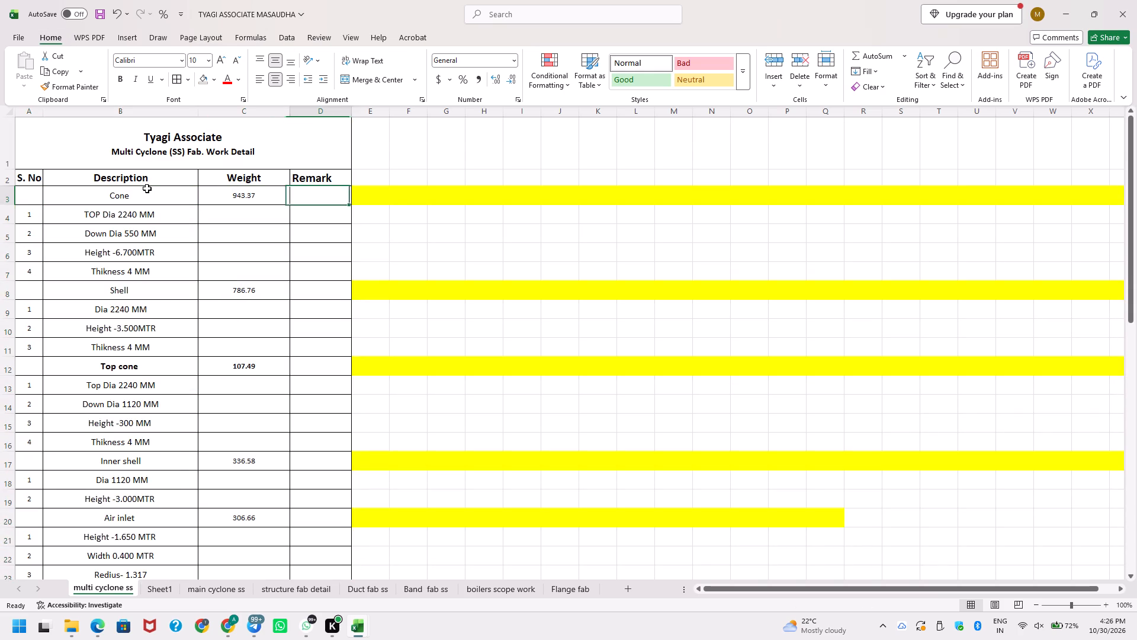
pyautogui.press('Right')
pyautogui.hotkey('ctrl', 'space')
pyautogui.hotkey('ctrl', 'shift', 'Right')
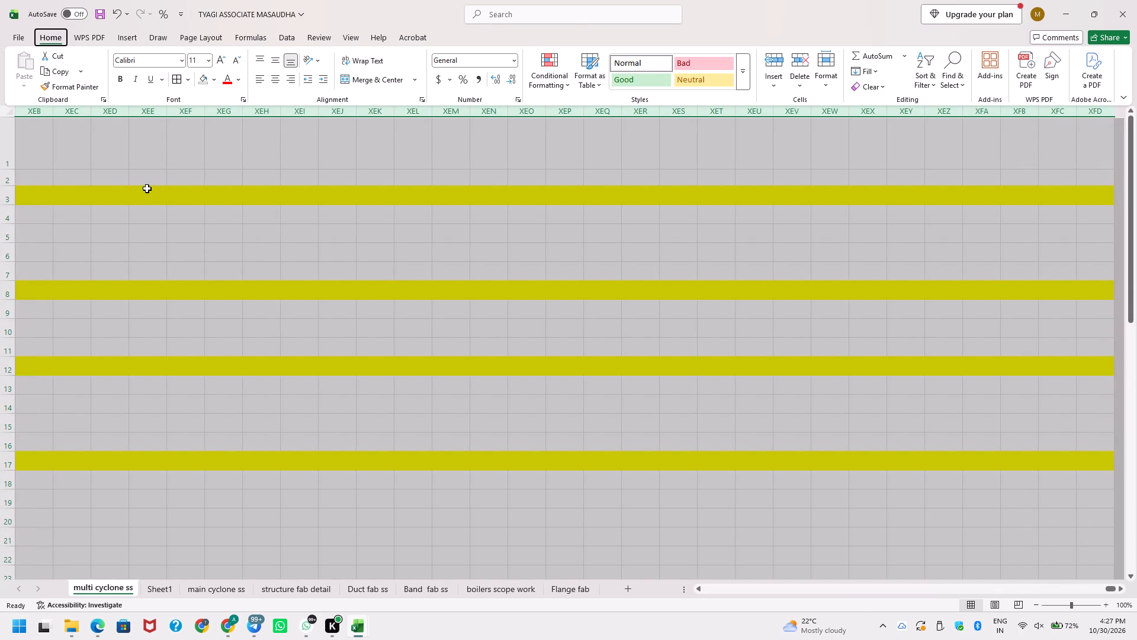
pyautogui.write('hhn')
pyautogui.press('Left')
pyautogui.press('Left')
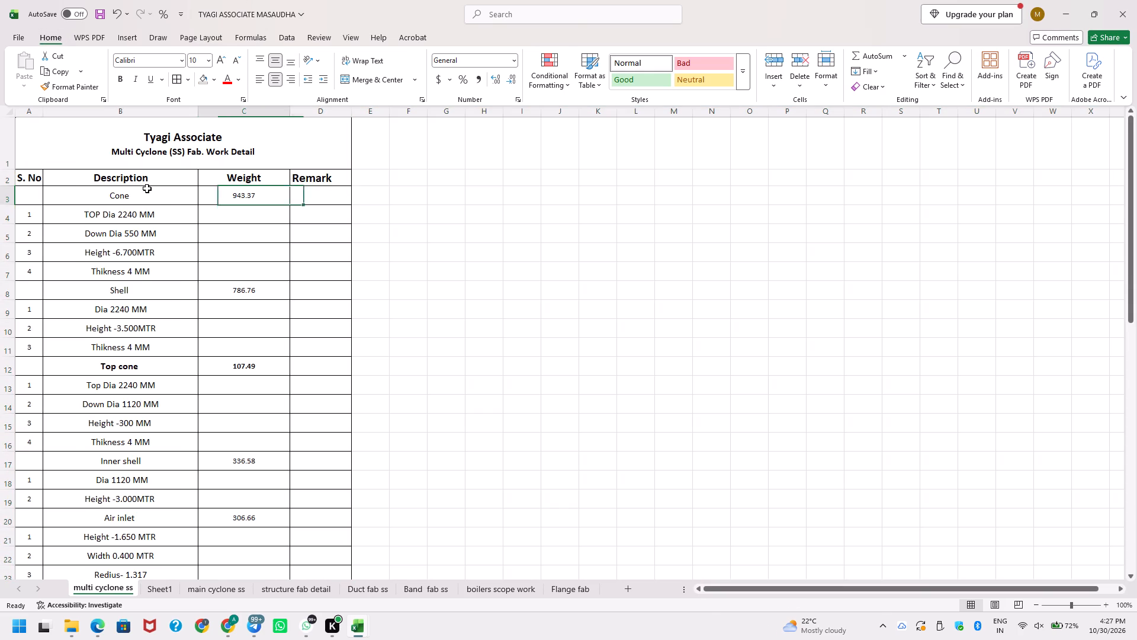
pyautogui.press('Left')
pyautogui.hotkey('ctrl', 'Left')
pyautogui.hotkey('ctrl', 'Left')
pyautogui.hotkey('ctrl', 's')
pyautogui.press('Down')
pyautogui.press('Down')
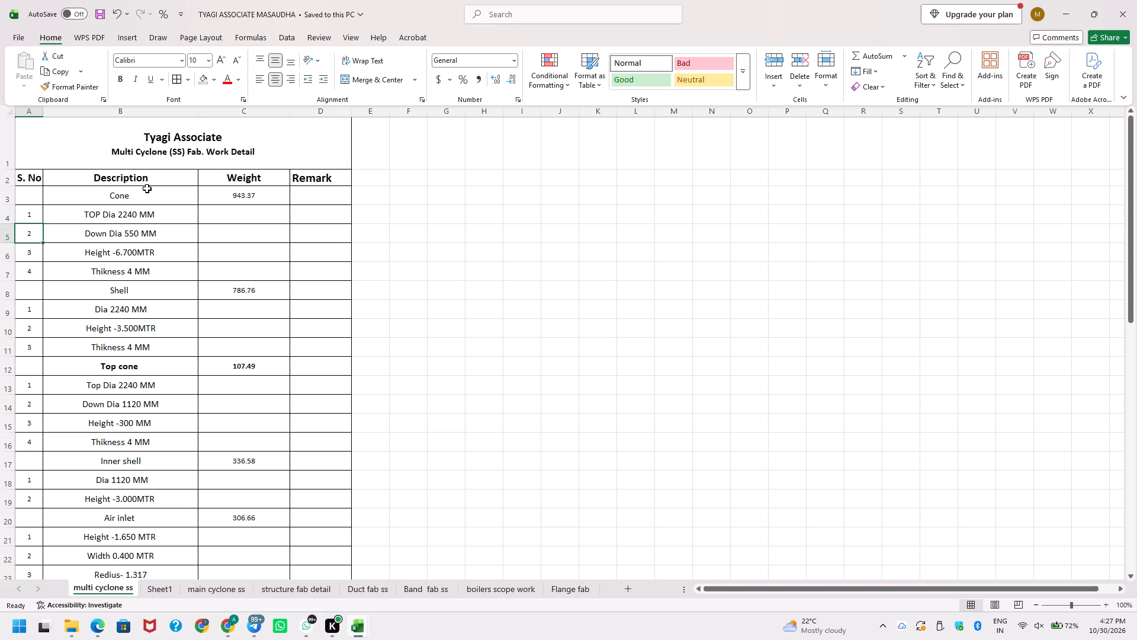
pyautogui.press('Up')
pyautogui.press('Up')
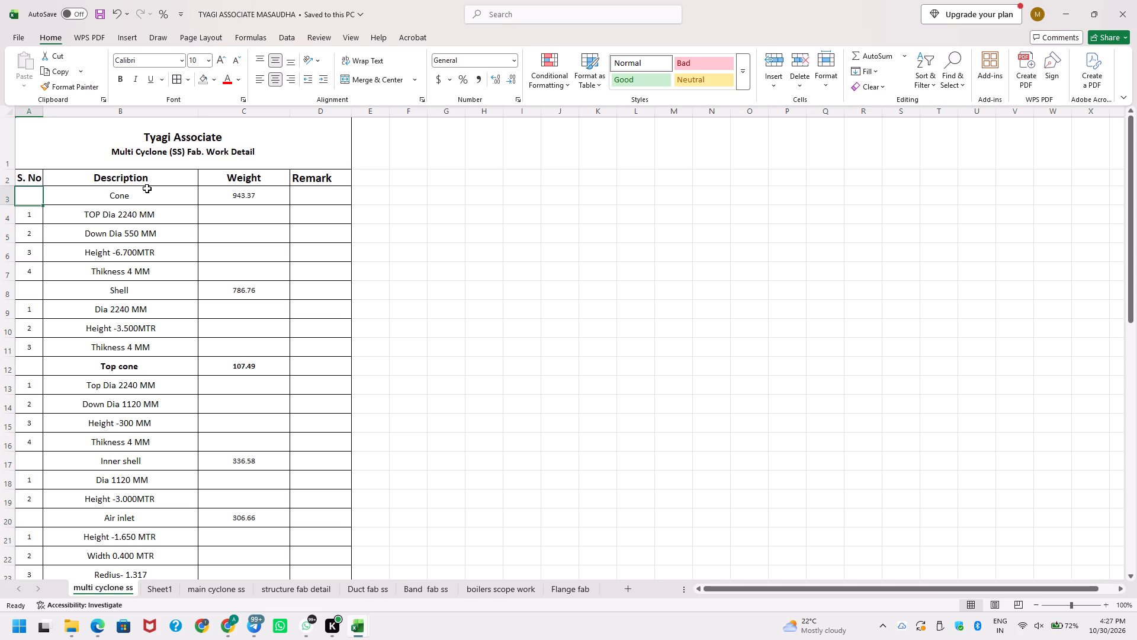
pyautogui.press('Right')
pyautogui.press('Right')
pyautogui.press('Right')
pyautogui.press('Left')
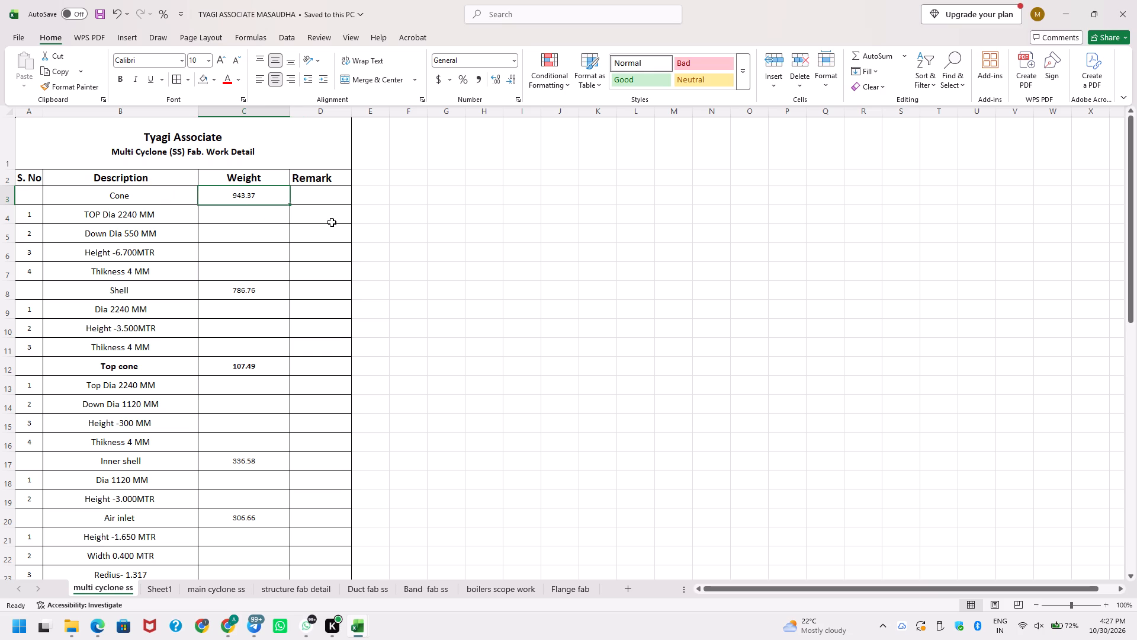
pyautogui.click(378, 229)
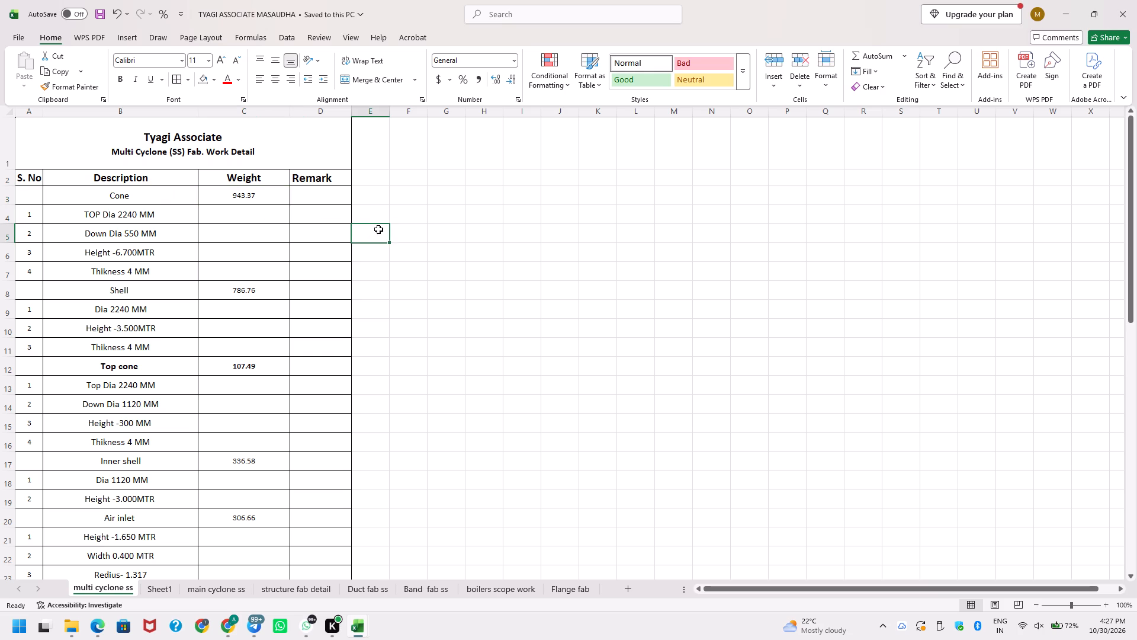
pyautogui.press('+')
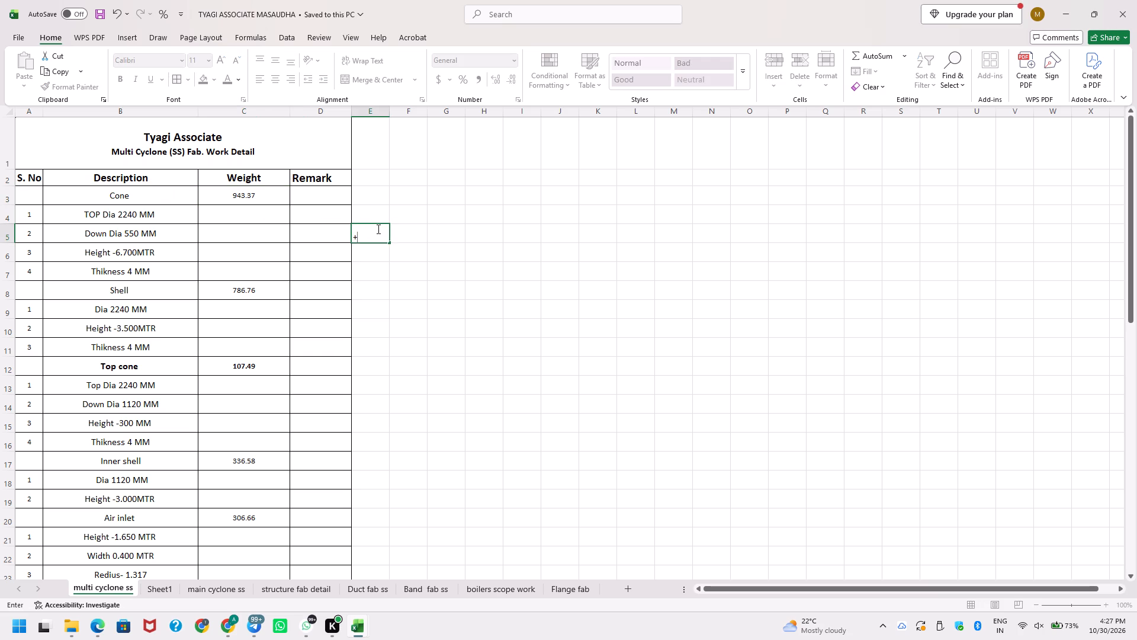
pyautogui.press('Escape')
# Enter a SUM formula over C3:C45 in C46 for the total weight in 1 no cyclone.
pyautogui.scroll(-5, 378, 229)
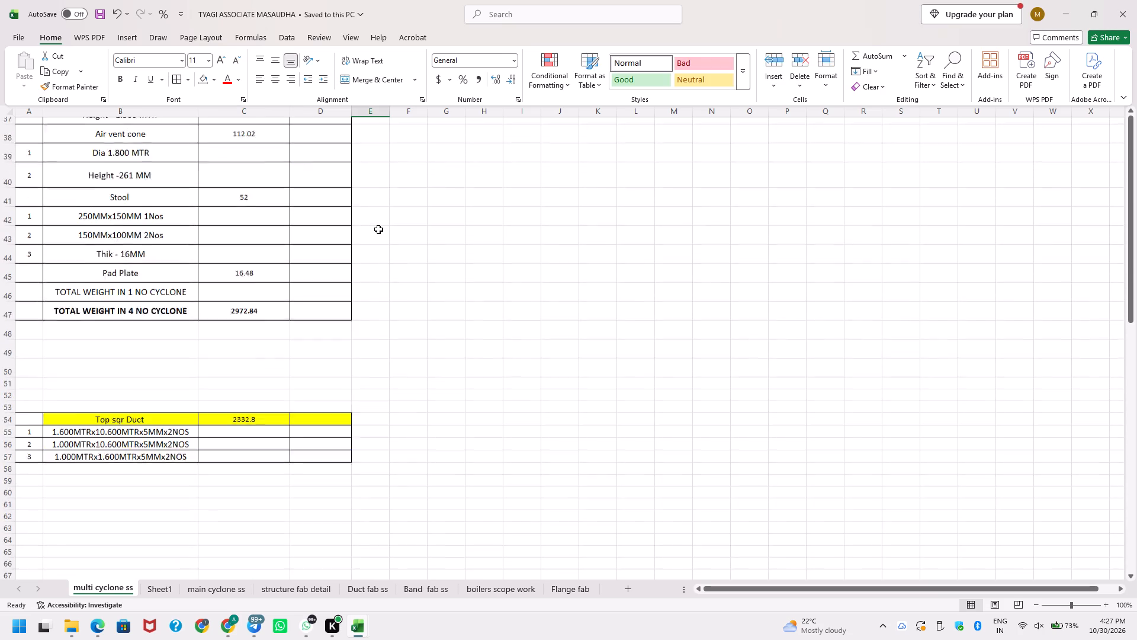
pyautogui.click(250, 311)
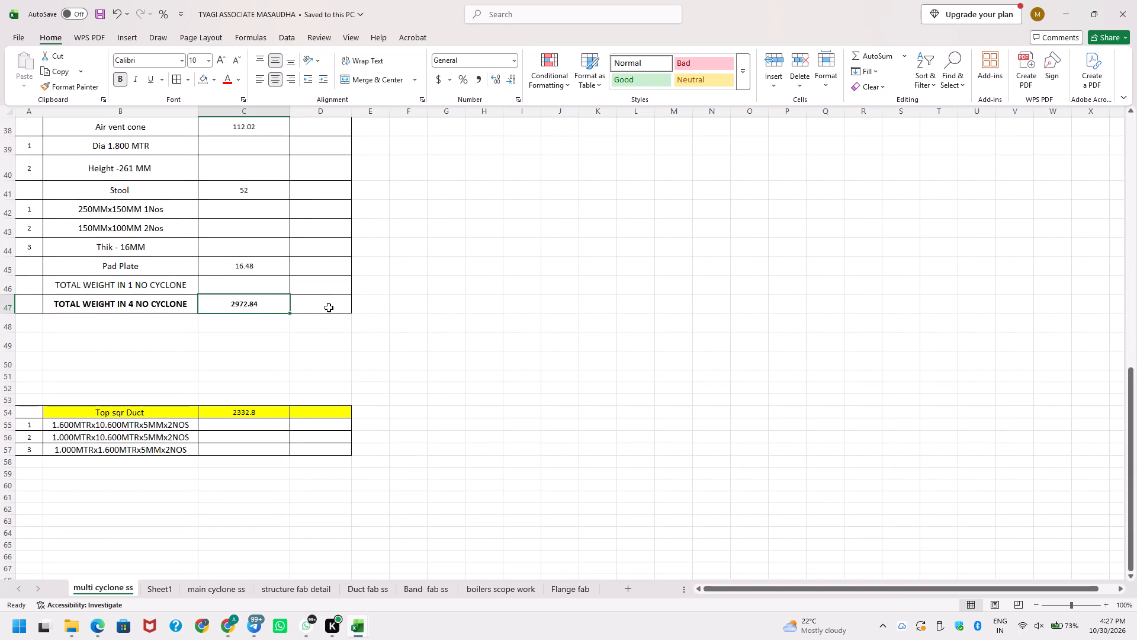
pyautogui.press('Up')
pyautogui.press('+')
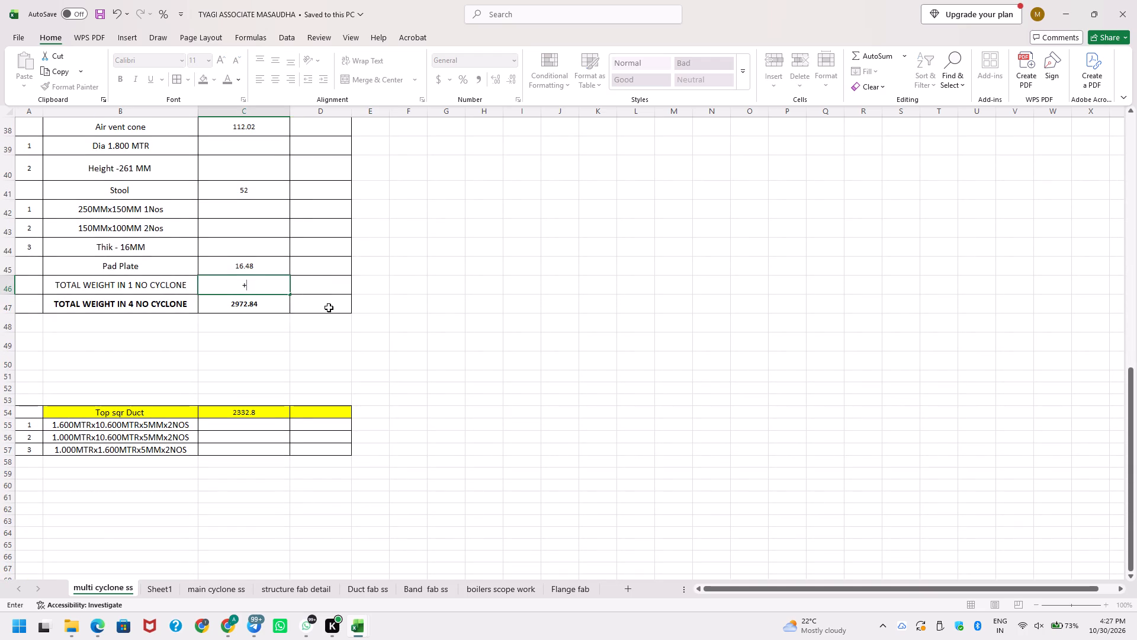
pyautogui.press('Escape')
pyautogui.press('Down')
pyautogui.press('F2')
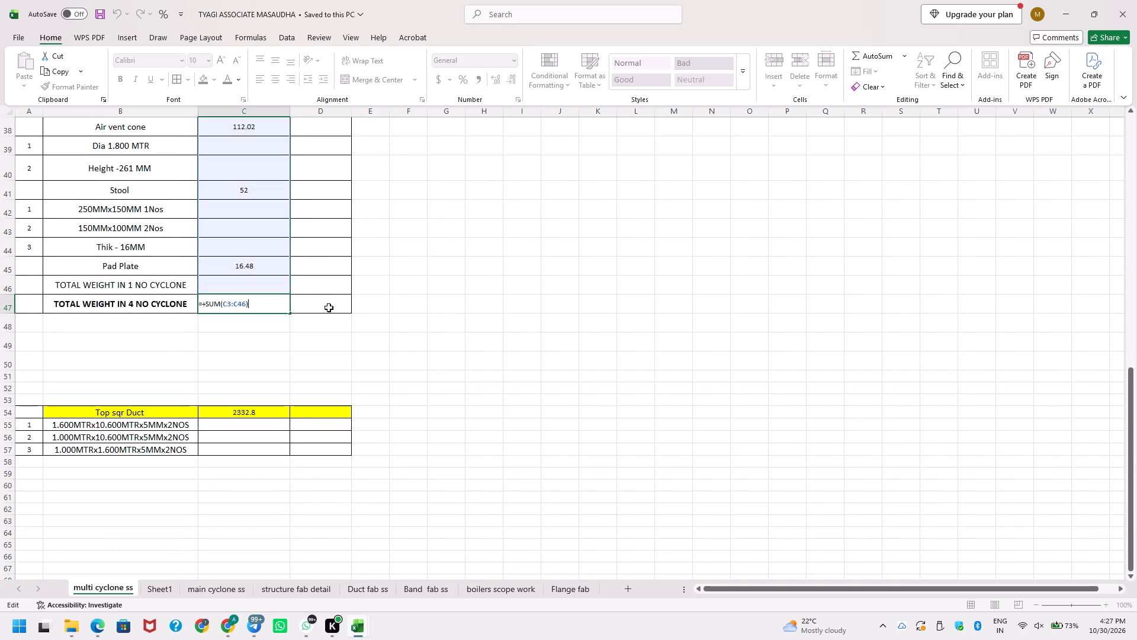
pyautogui.press('Escape')
pyautogui.press('Up')
pyautogui.press('+')
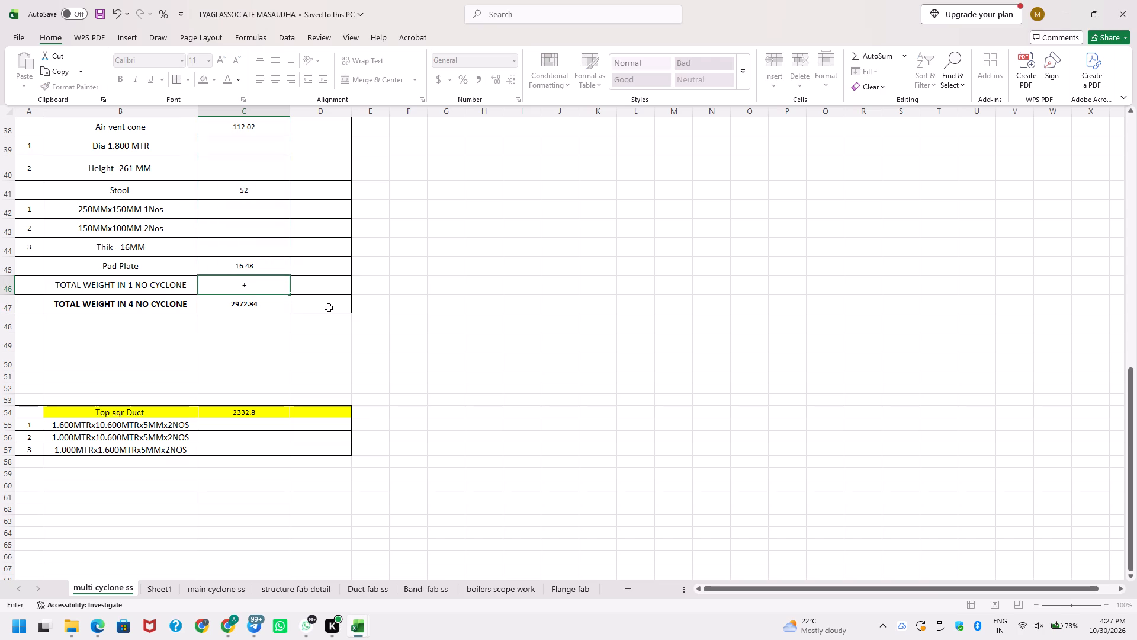
pyautogui.write('sum')
pyautogui.press('Tab')
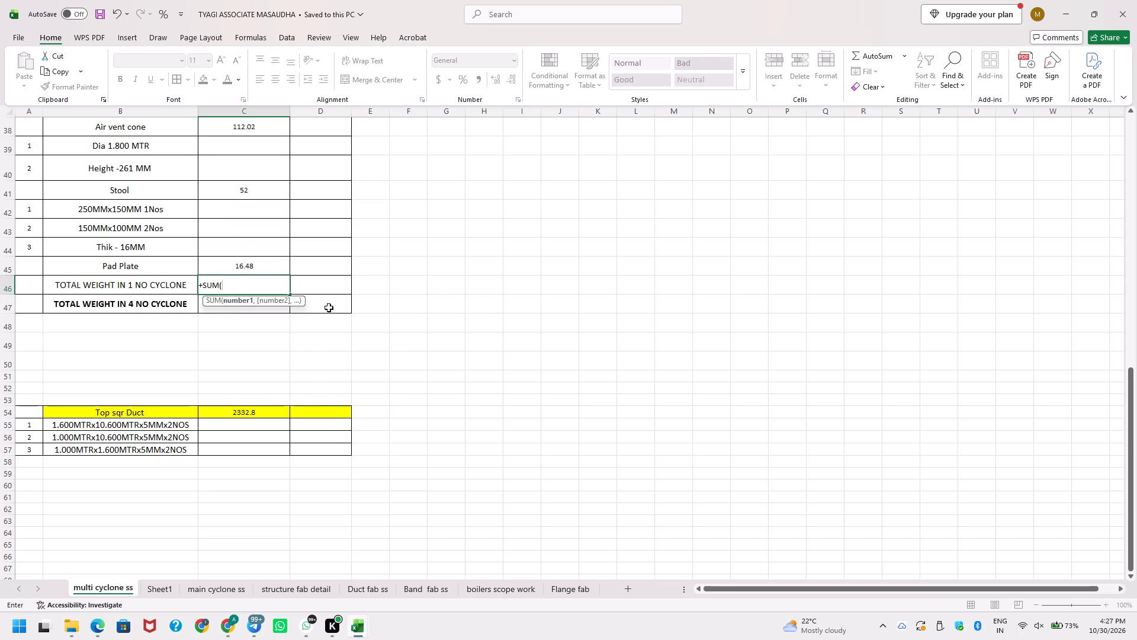
pyautogui.press('Up')
pyautogui.hotkey('ctrl', 'shift', 'Up')
pyautogui.hotkey('ctrl', 'shift', 'Up')
pyautogui.hotkey('ctrl', 'shift', 'Up')
pyautogui.hotkey('ctrl', 'shift', 'Up')
pyautogui.hotkey('ctrl', 'shift', 'Up')
pyautogui.hotkey('ctrl', 'shift', 'Up')
pyautogui.hotkey('ctrl', 'shift', 'Up')
pyautogui.hotkey('ctrl', 'shift', 'Up')
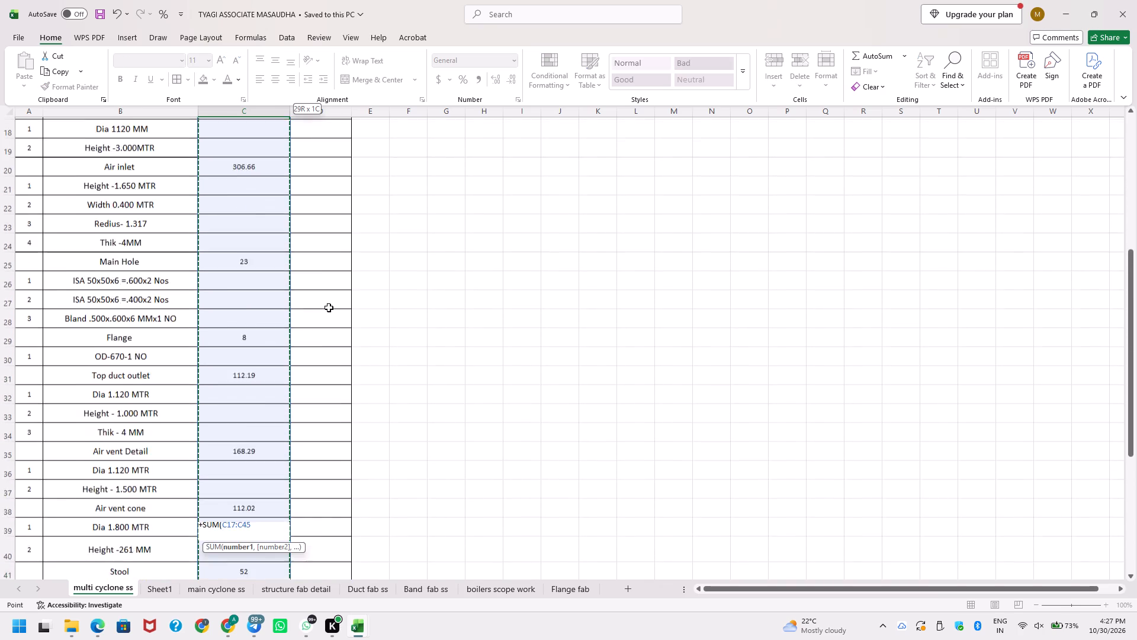
pyautogui.hotkey('ctrl', 'shift', 'Up')
pyautogui.hotkey('ctrl', 'shift', 'Up')
pyautogui.hotkey('ctrl', 'shift', 'Up')
pyautogui.hotkey('ctrl', 'shift', 'Up')
pyautogui.hotkey('ctrl', 'shift', 'Up')
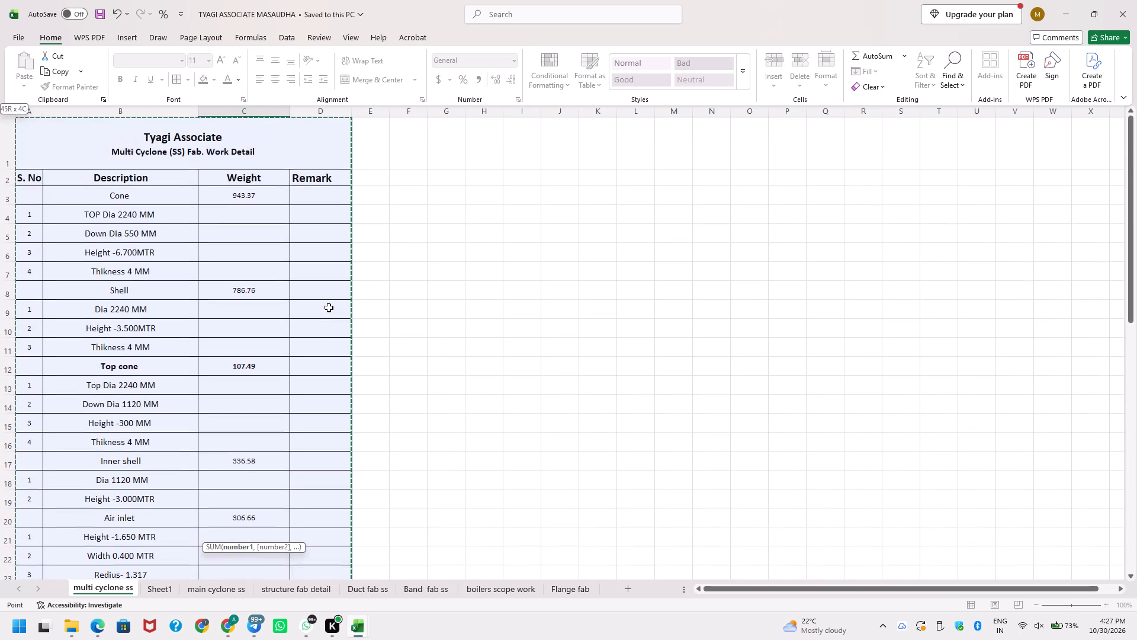
pyautogui.hotkey('ctrl', 'shift', 'Down')
pyautogui.hotkey('ctrl', 'shift', 'Down')
pyautogui.hotkey('shift', 'Right')
pyautogui.hotkey('shift', 'Right')
pyautogui.hotkey('shift', 'Right')
pyautogui.hotkey('shift', 'Left')
pyautogui.hotkey('shift', 'Left')
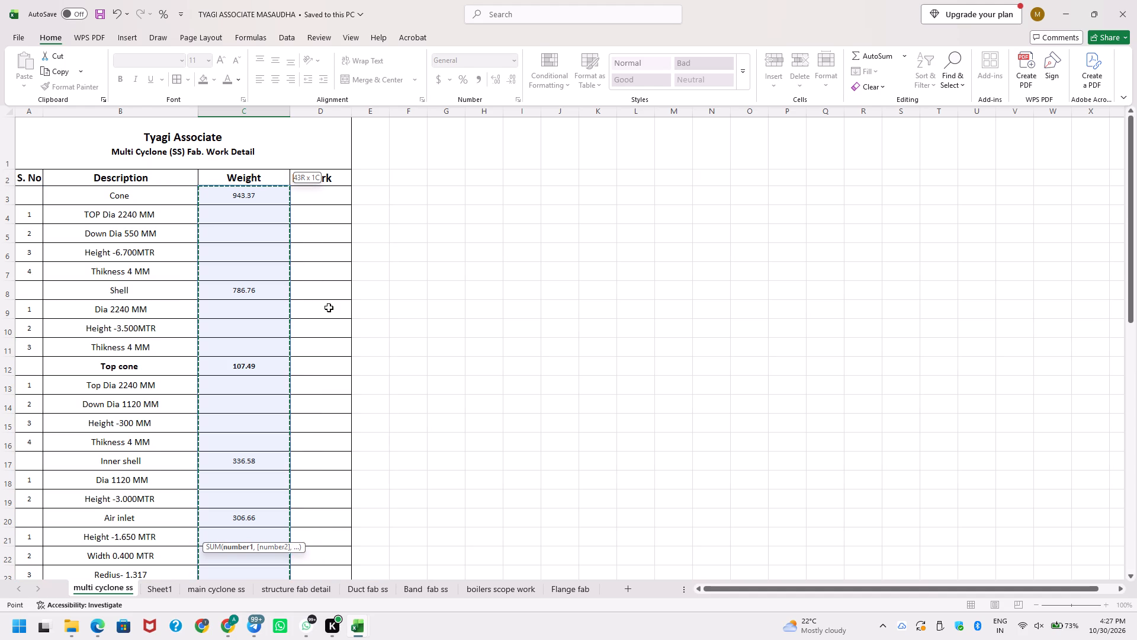
pyautogui.hotkey('shift', ')')
pyautogui.press('Return')
pyautogui.press('Up')
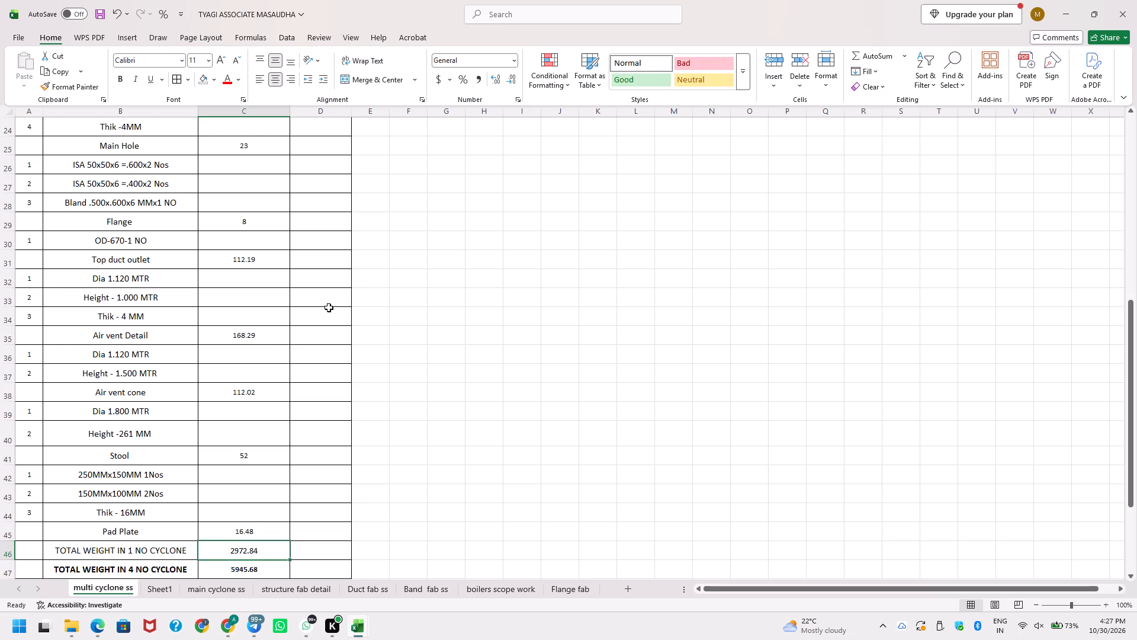
# Replace the total weight in 4 no cyclone formula in C47 with C46*4.
pyautogui.scroll(-1, 329, 308)
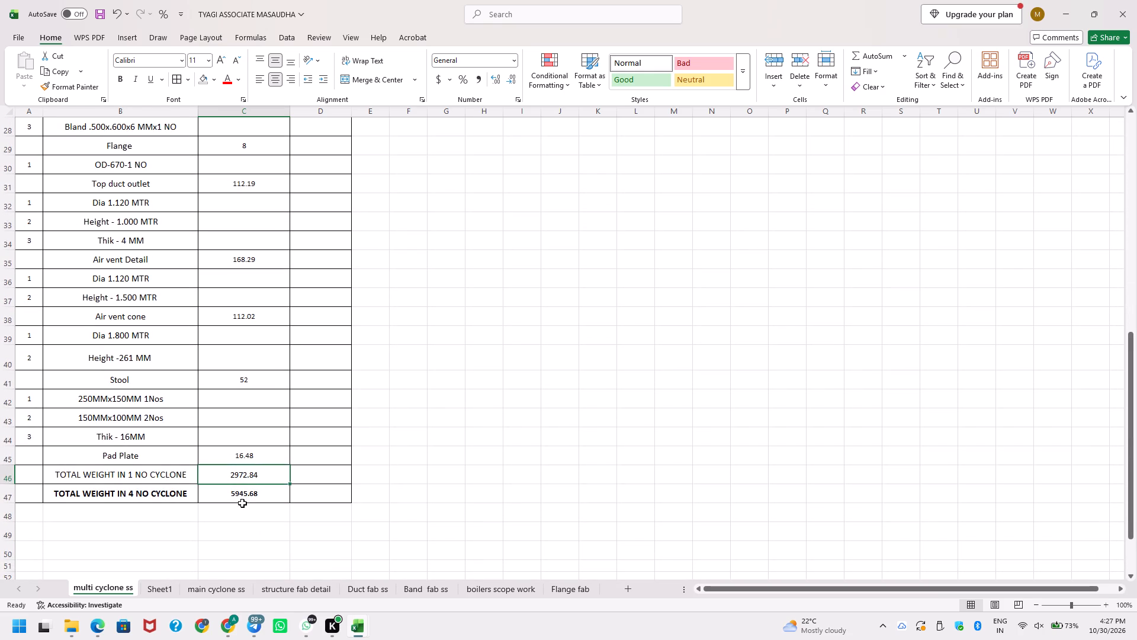
pyautogui.click(245, 498)
pyautogui.press('F2')
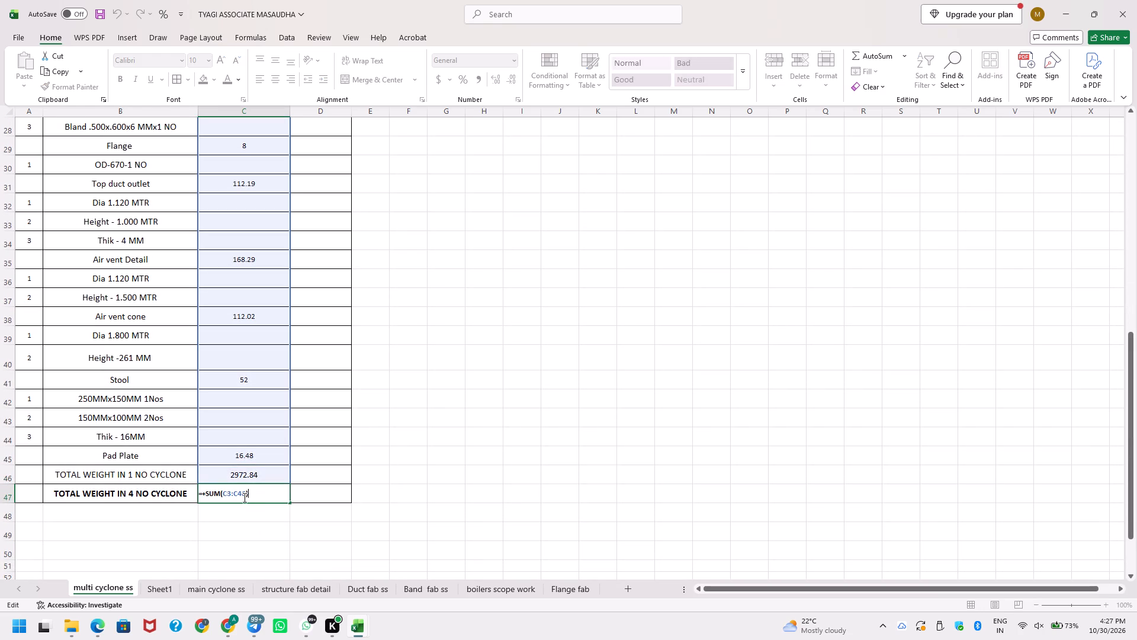
pyautogui.press('Escape')
pyautogui.write('6+')
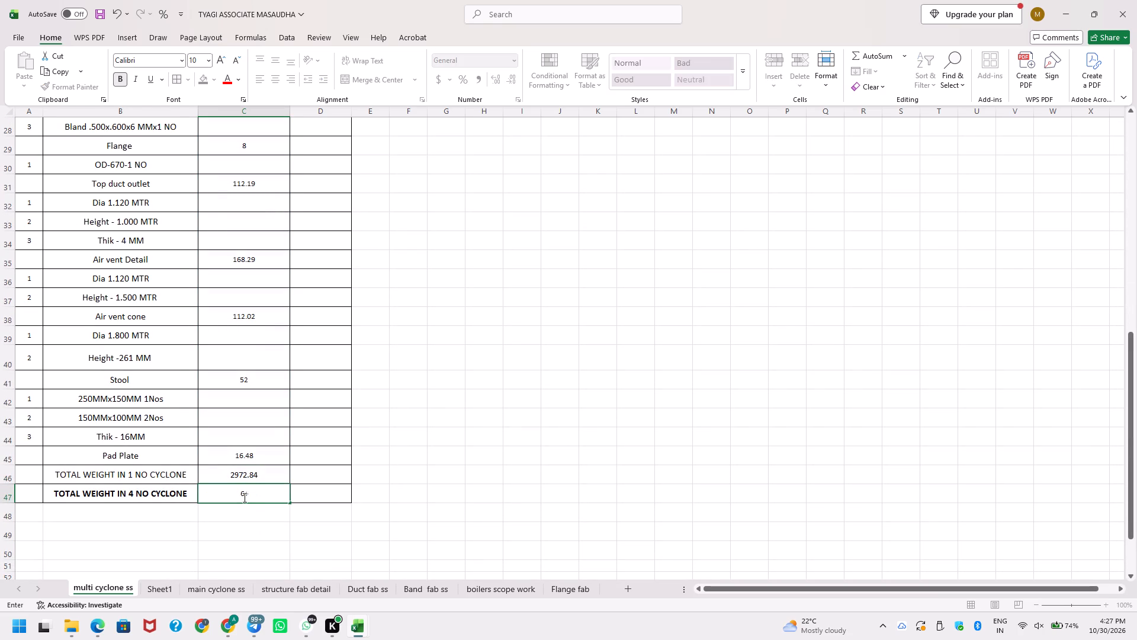
pyautogui.press('Escape')
pyautogui.press('+')
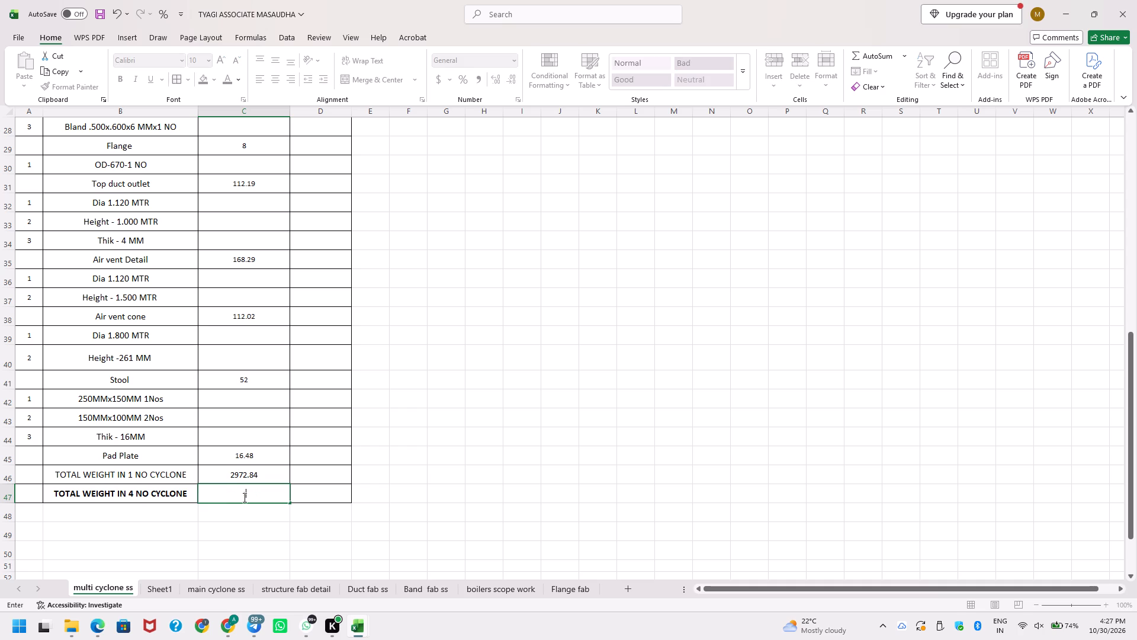
pyautogui.press('Up')
pyautogui.write('*4')
pyautogui.press('Return')
pyautogui.press('Up')
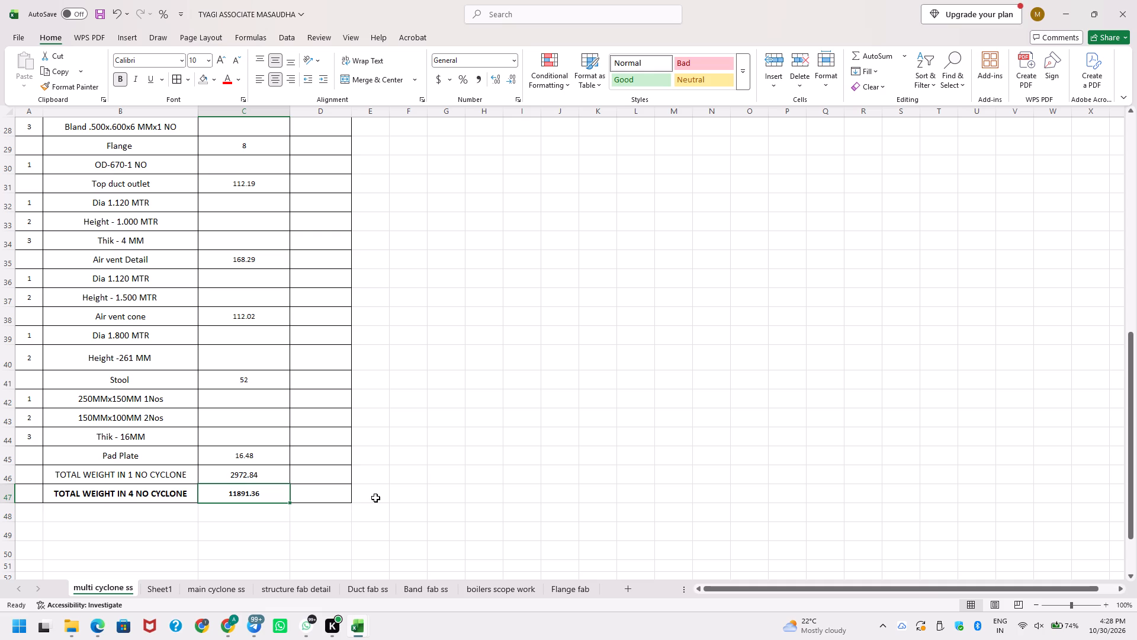
# Check the two total weight cells C46 and C47, including the SUM formula behind the 1 no cyclone total.
pyautogui.press('Up')
pyautogui.press('Down')
pyautogui.press('Up')
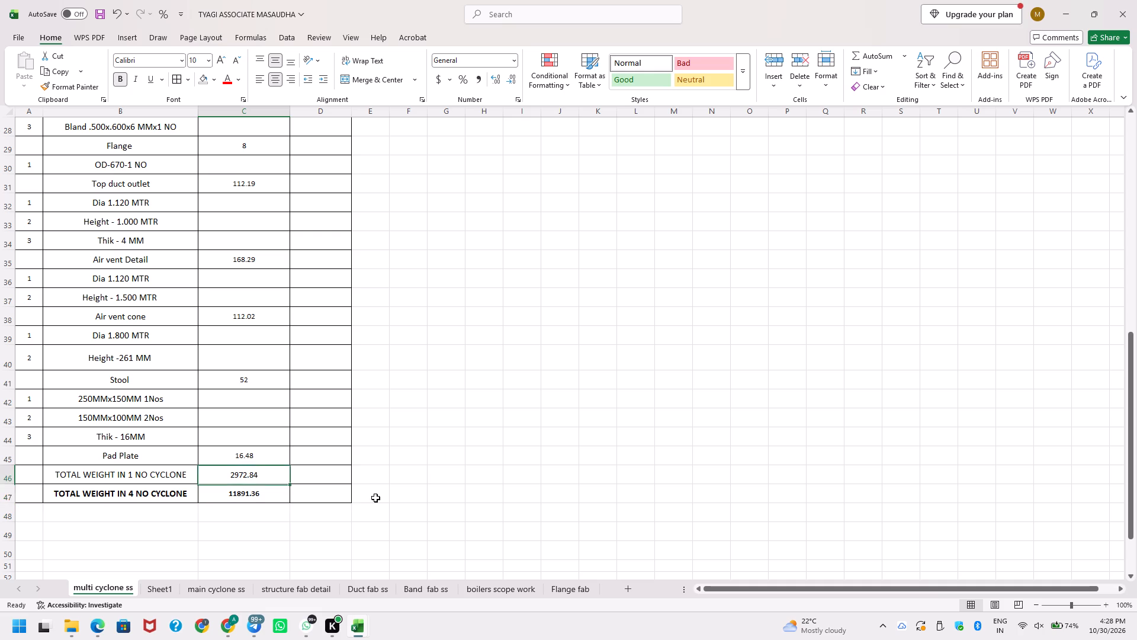
pyautogui.press('Down')
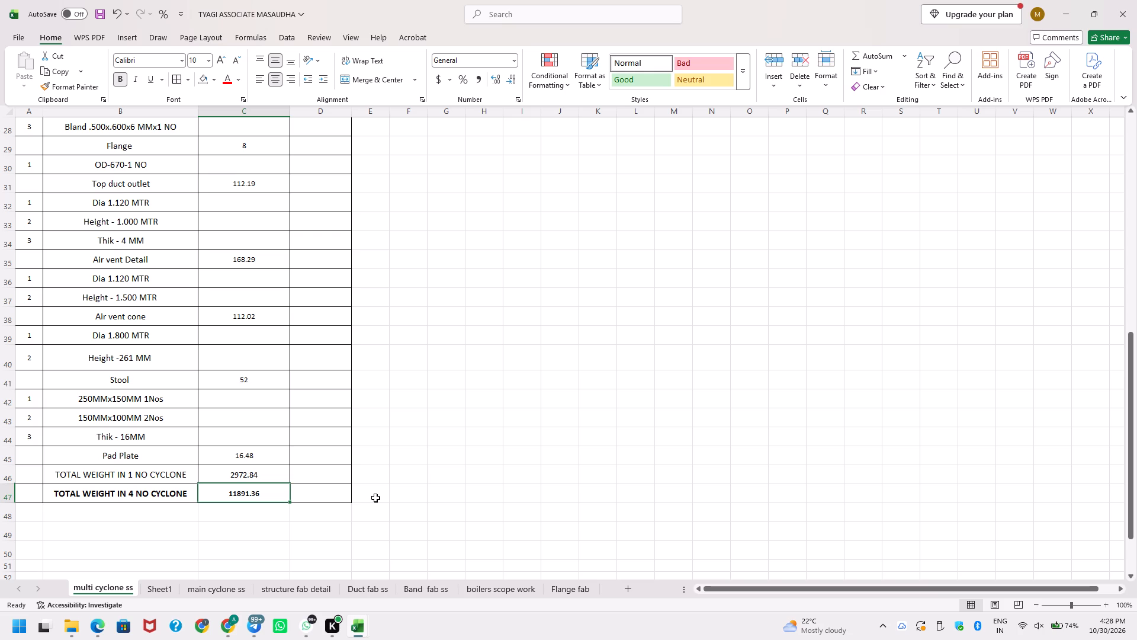
pyautogui.press('Up')
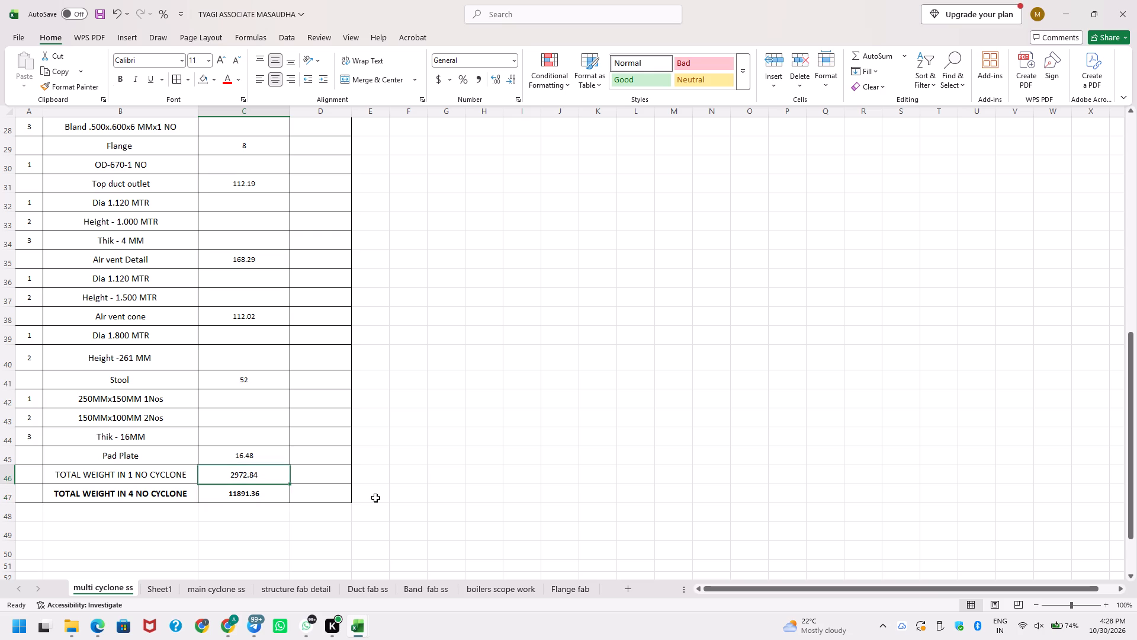
pyautogui.press('Down')
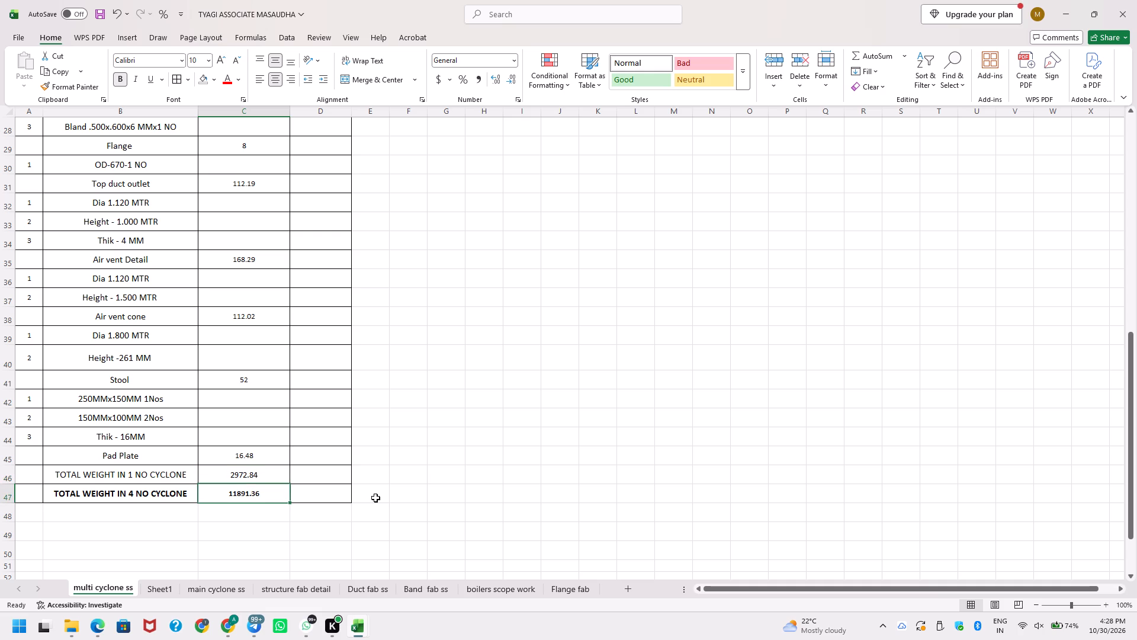
pyautogui.press('Up')
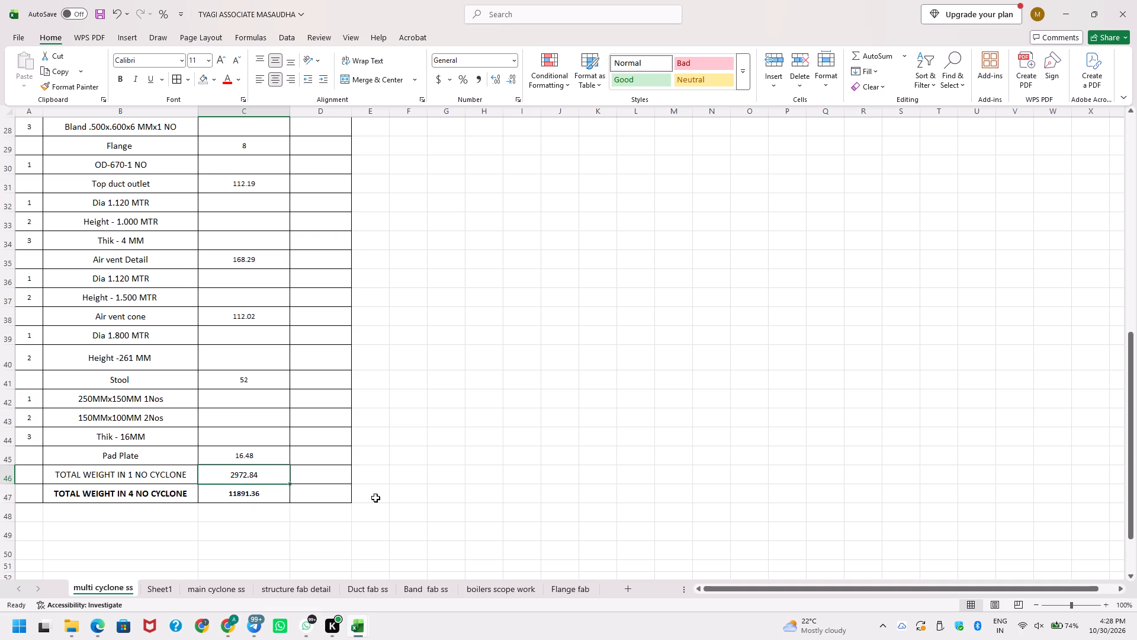
pyautogui.press('F2')
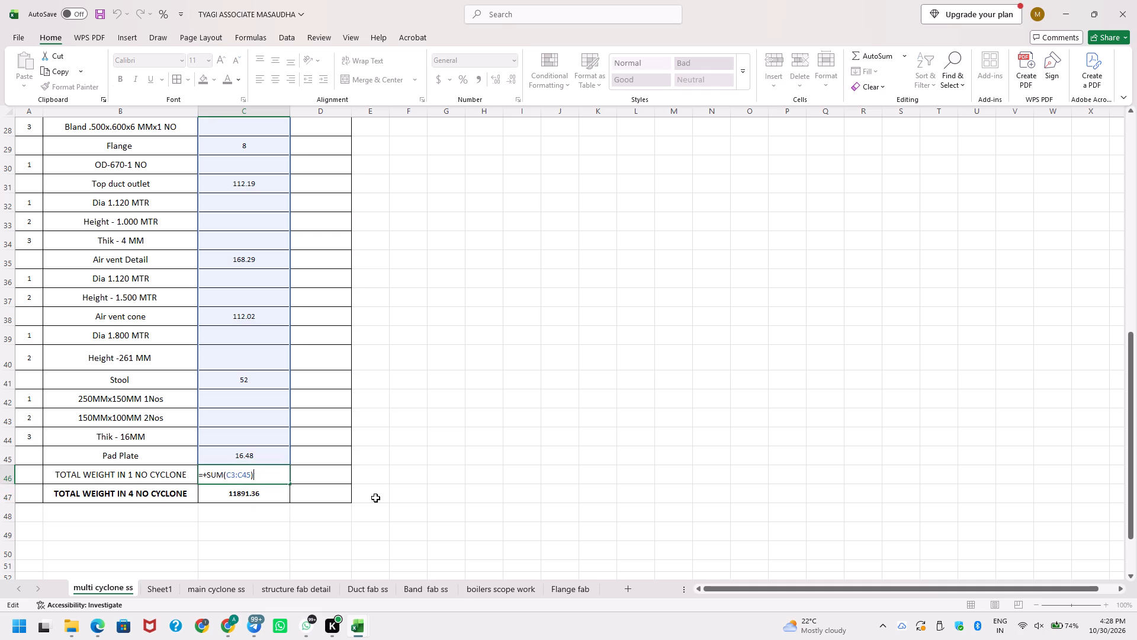
pyautogui.press('Escape')
pyautogui.press('Down')
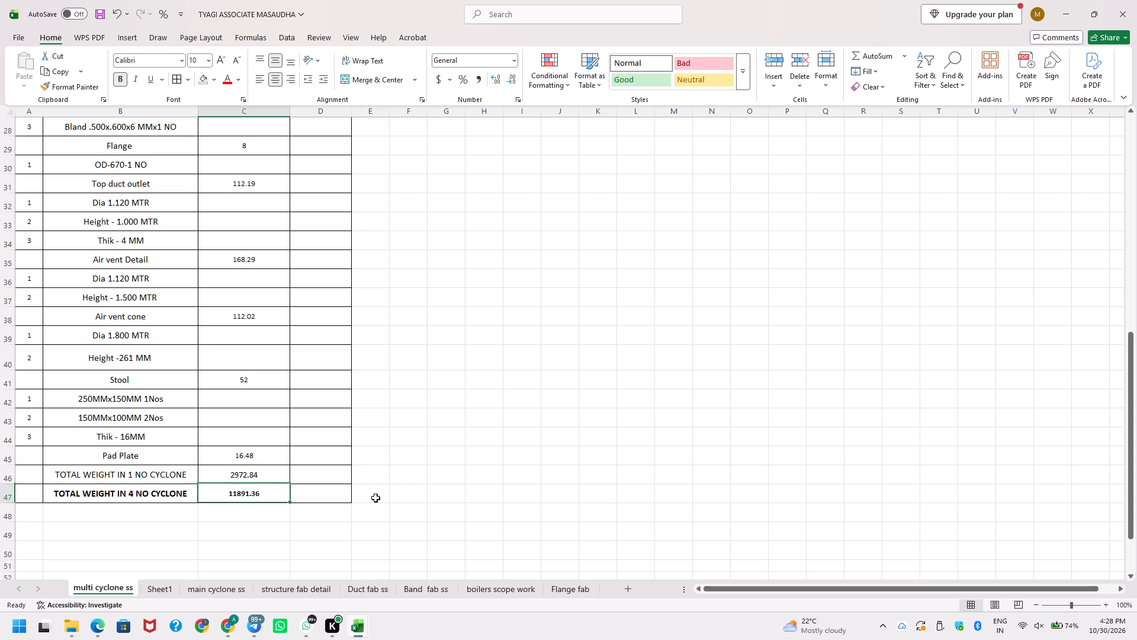
# Note the four-cyclone total in tons beside its row by entering 11.891 in F47 and ton in G47.
pyautogui.press('Right')
pyautogui.press('Right')
pyautogui.press('Right')
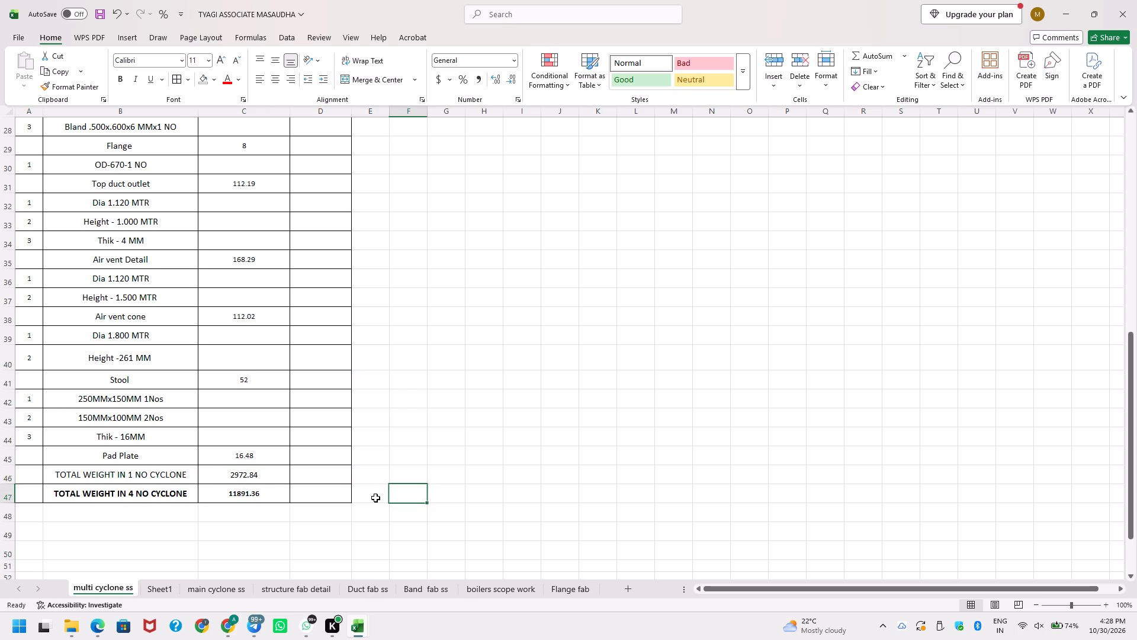
pyautogui.write('11.891')
pyautogui.press('Tab')
pyautogui.write('ton')
pyautogui.press('Return')
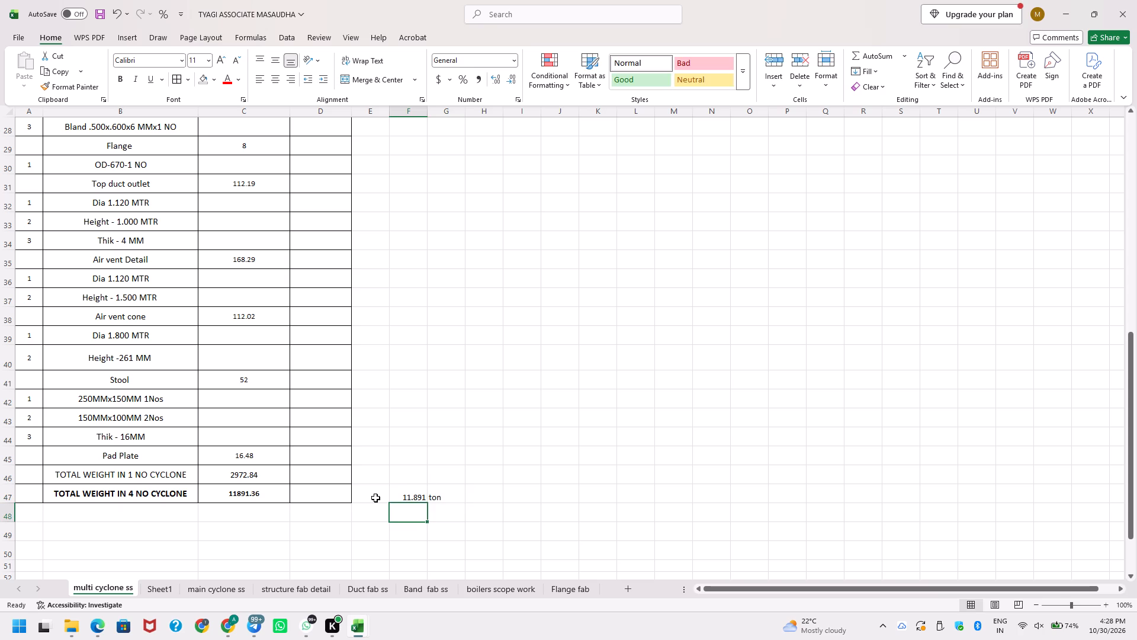
pyautogui.press('Up')
pyautogui.press('Right')
pyautogui.press('Left')
pyautogui.hotkey('shift', 'Right')
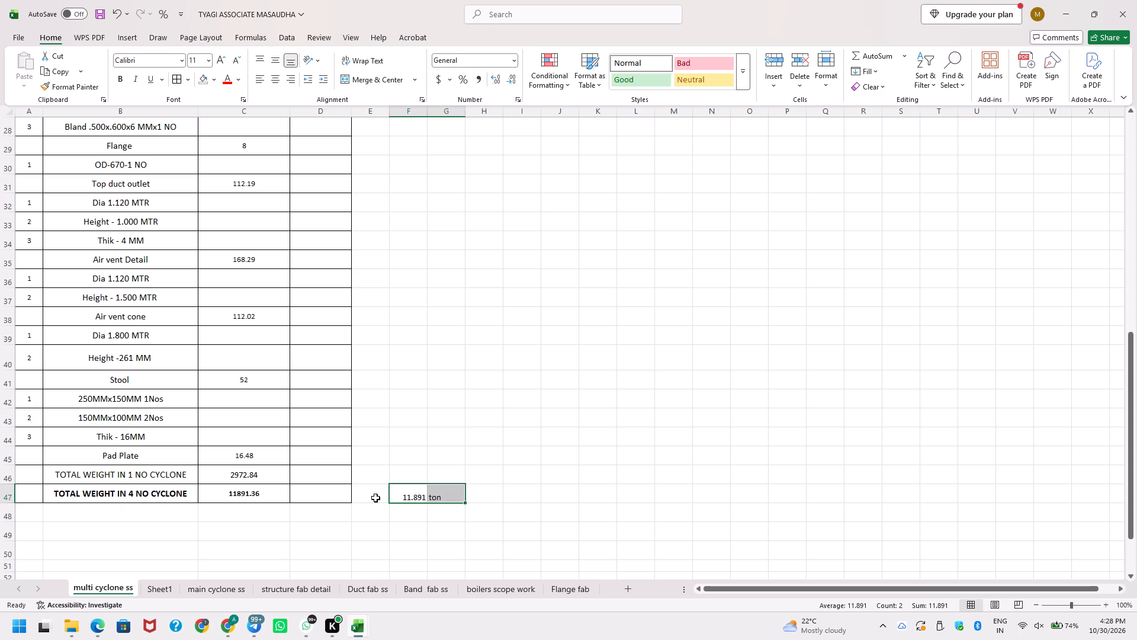
pyautogui.press('Left')
pyautogui.press('Right')
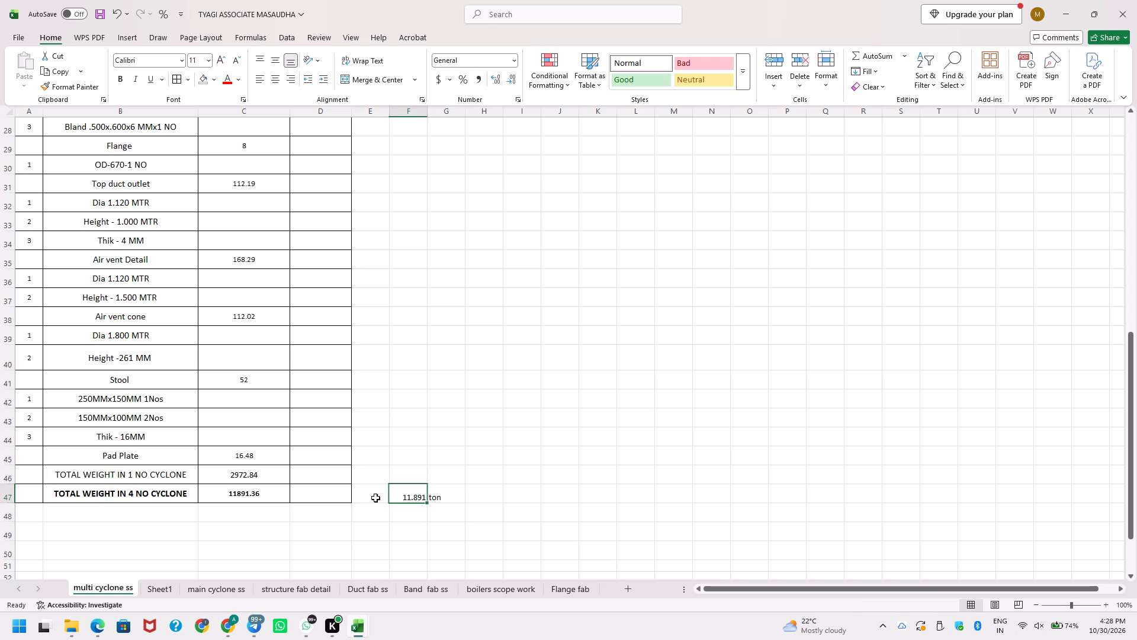
# On Sheet1, note the table's total weight in tons by entering 3.848 in D20 and ton in E20.
pyautogui.click(153, 593)
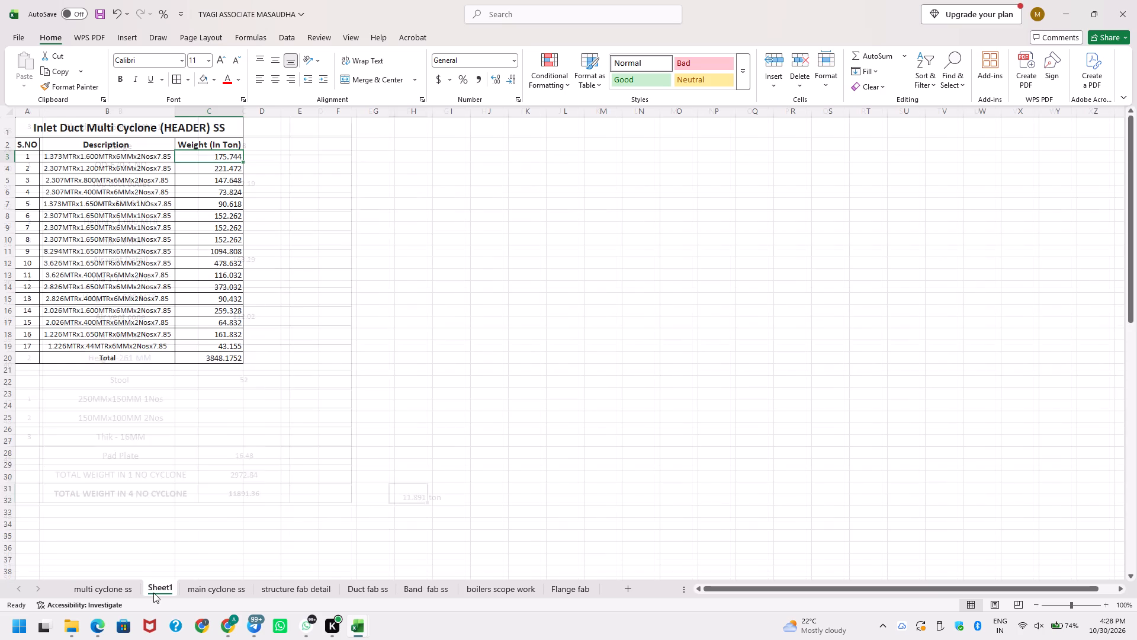
pyautogui.click(267, 364)
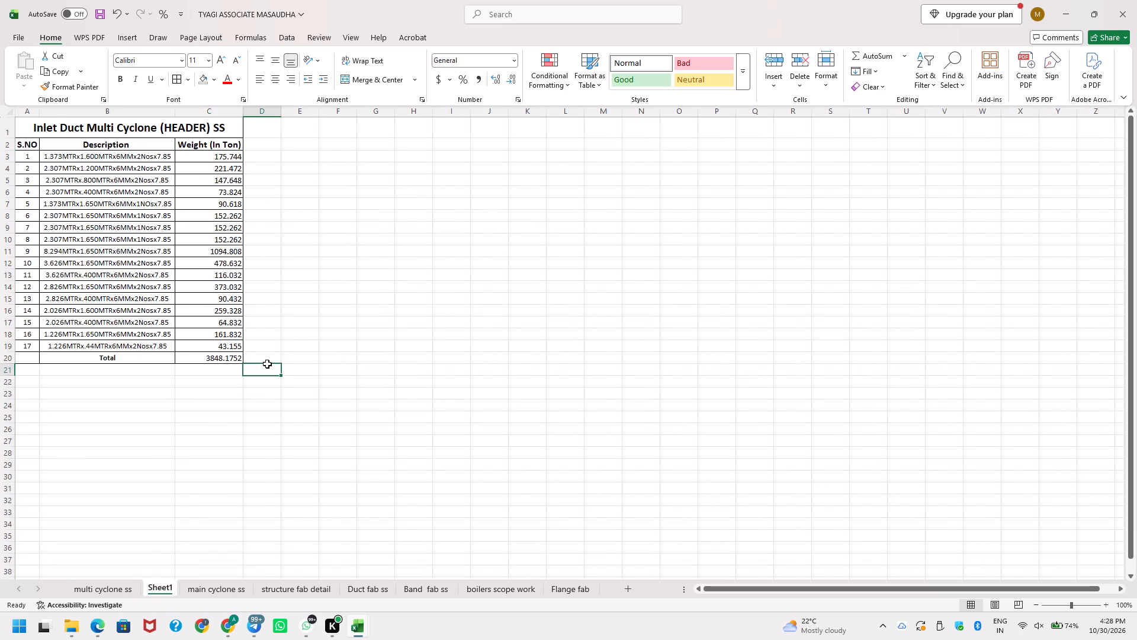
pyautogui.press('Right')
pyautogui.press('Up')
pyautogui.press('Left')
pyautogui.press('Right')
pyautogui.press('Left')
pyautogui.write('3.4')
pyautogui.press('BackSpace')
pyautogui.write('848')
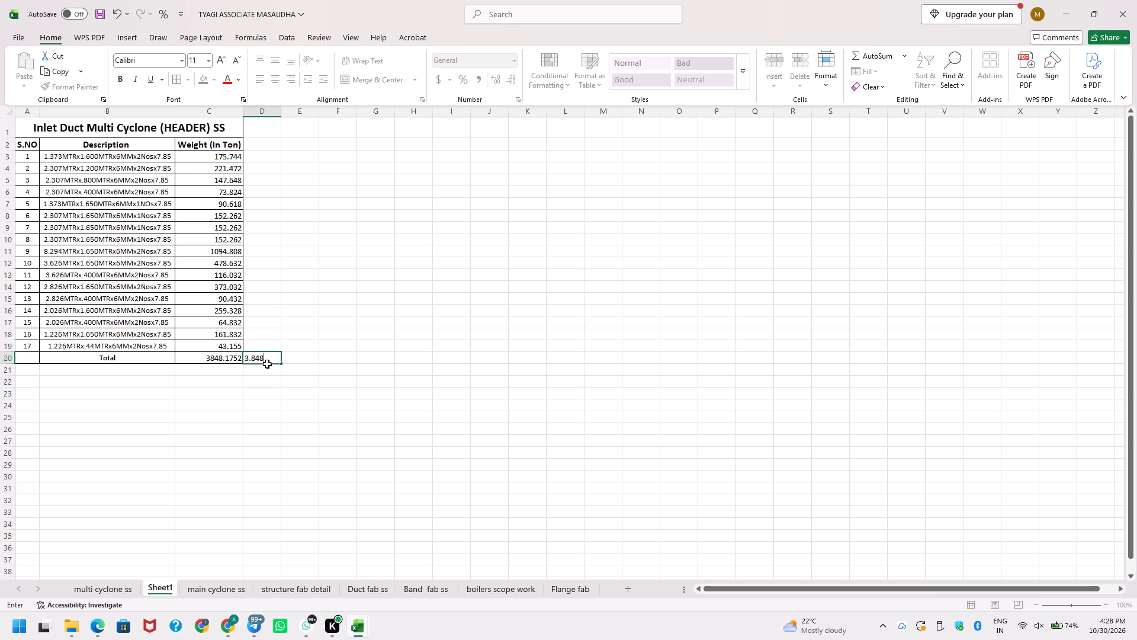
pyautogui.press('Tab')
pyautogui.press('t')
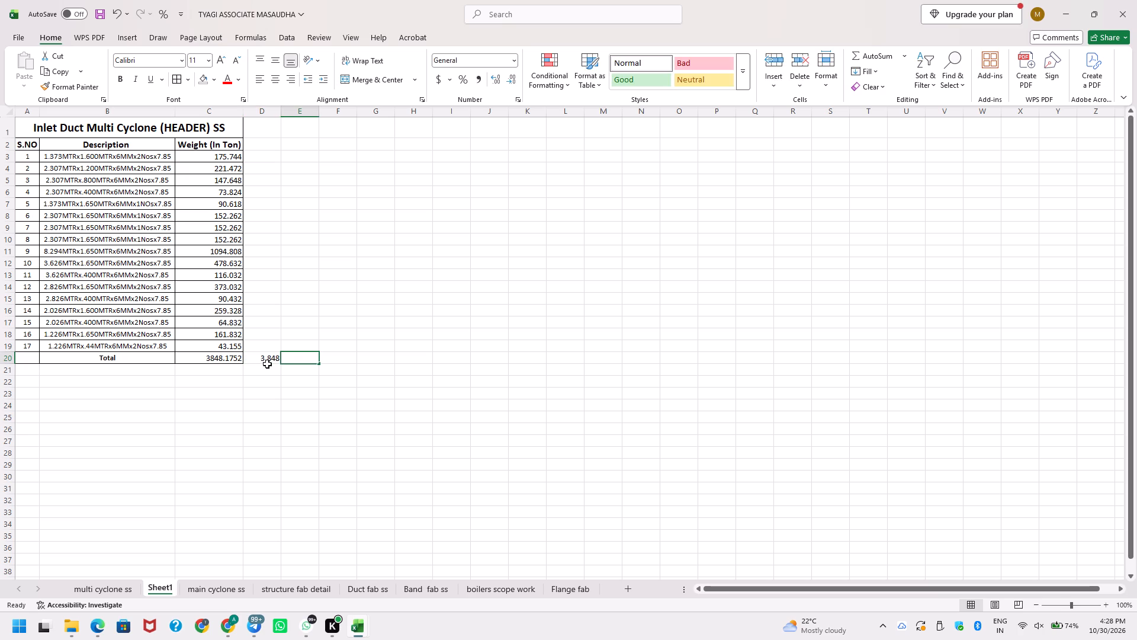
pyautogui.write('on')
pyautogui.press('Return')
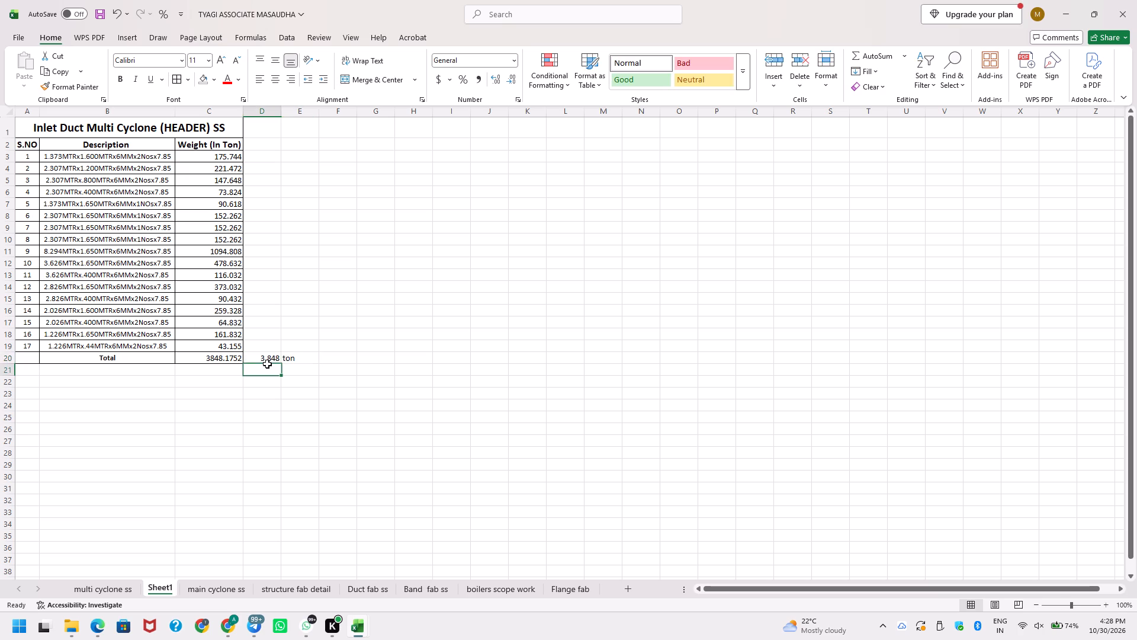
pyautogui.press('Up')
# Move the structure fab detail sheet ahead of main cyclone ss, directly after Sheet1.
pyautogui.click(293, 589)
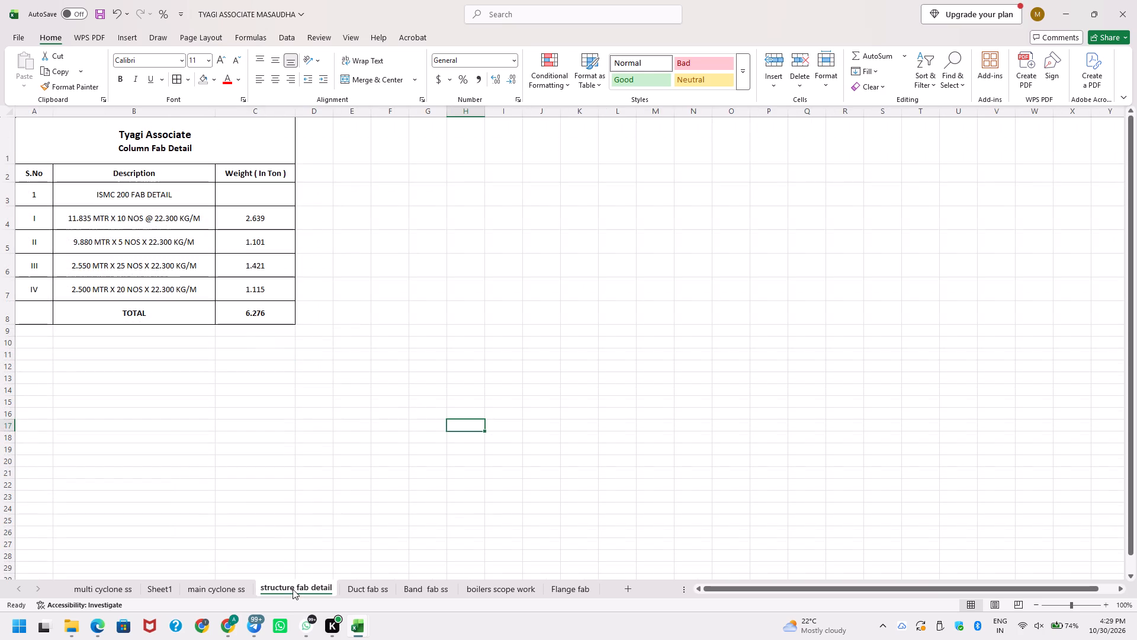
pyautogui.click(318, 321)
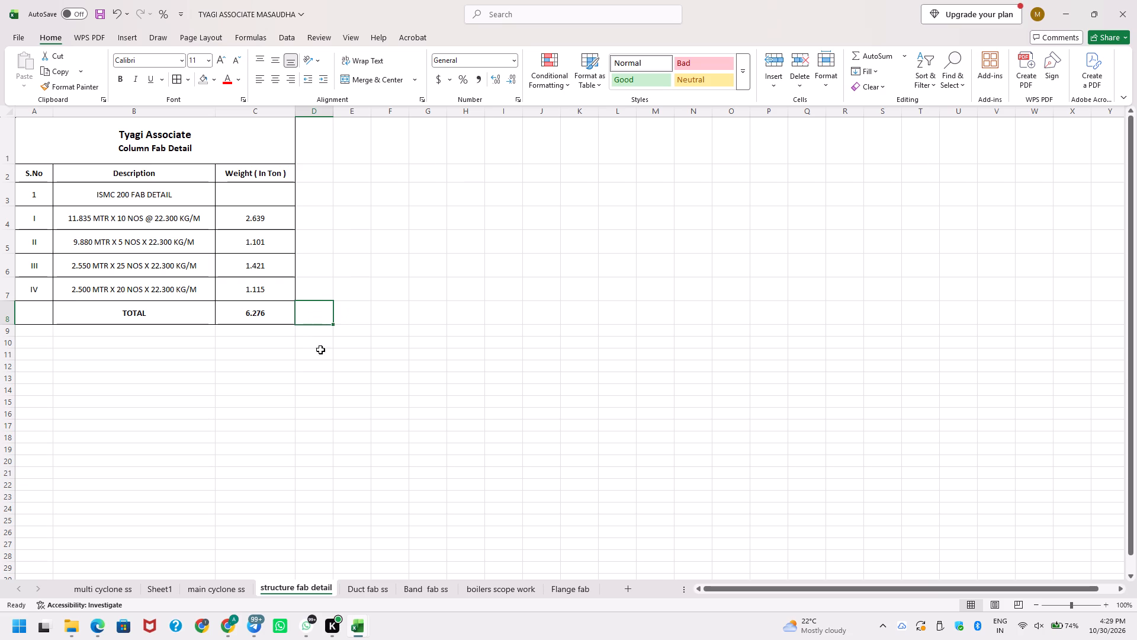
pyautogui.moveTo(284, 599); pyautogui.dragTo(214, 600)
pyautogui.moveTo(286, 590); pyautogui.dragTo(236, 584)
pyautogui.moveTo(236, 584); pyautogui.dragTo(204, 584)
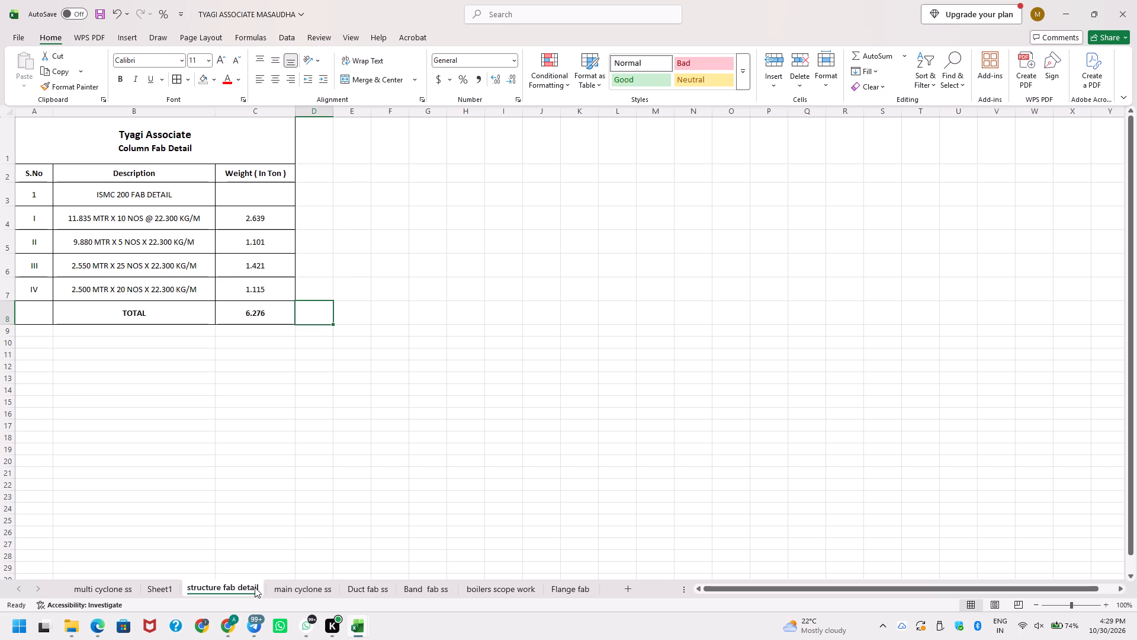
pyautogui.click(304, 530)
pyautogui.scroll(1, 298, 475)
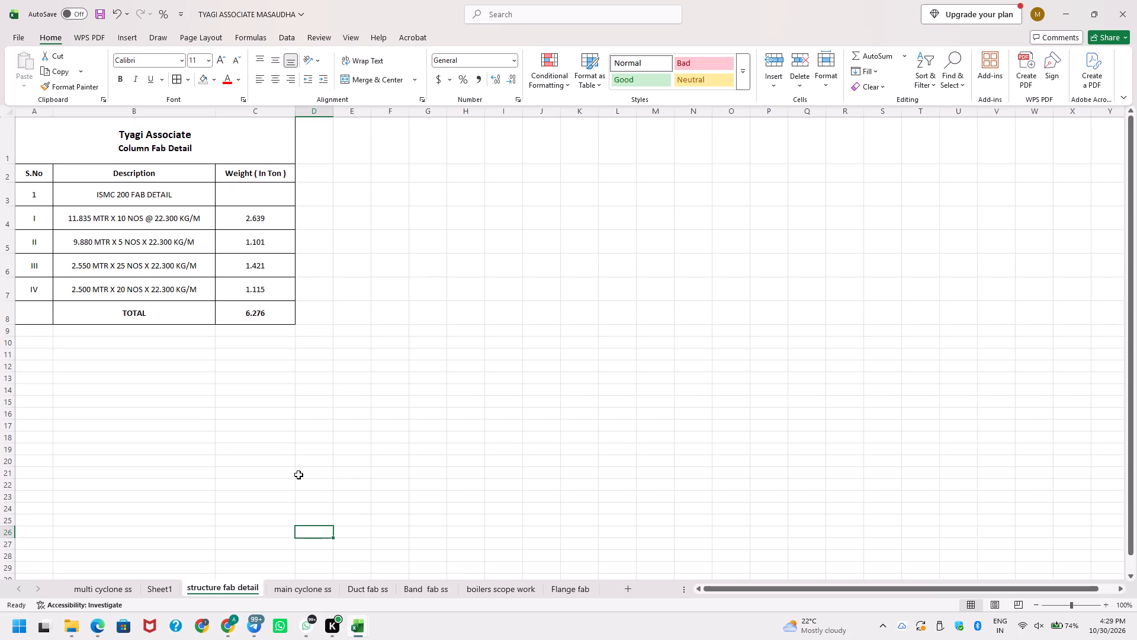
pyautogui.scroll(1, 204, 413)
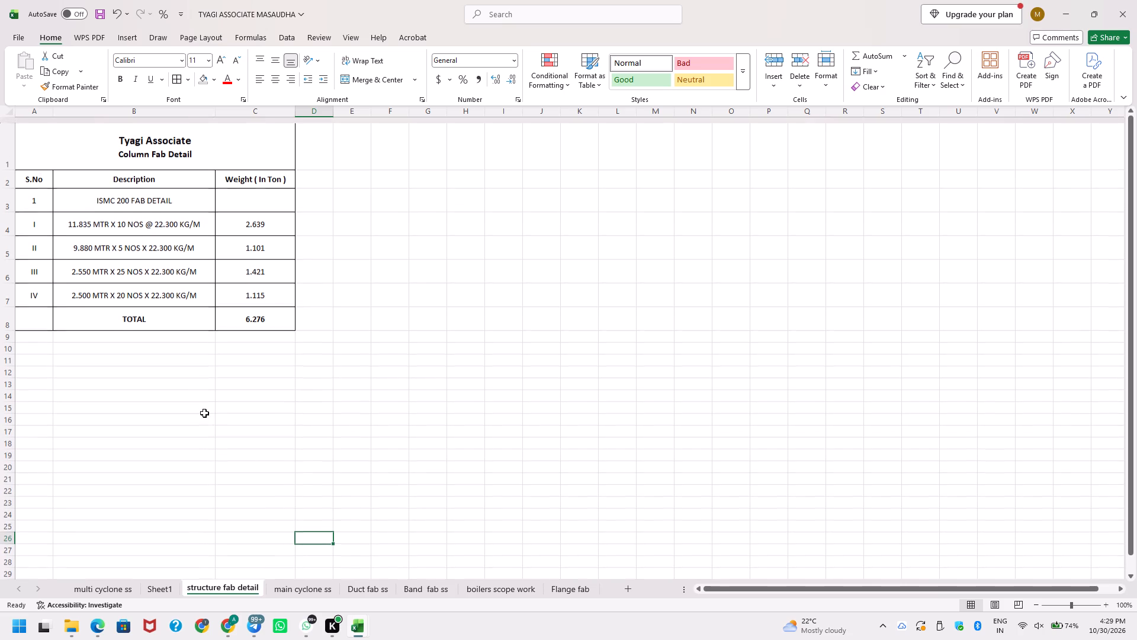
pyautogui.scroll(1, 204, 413)
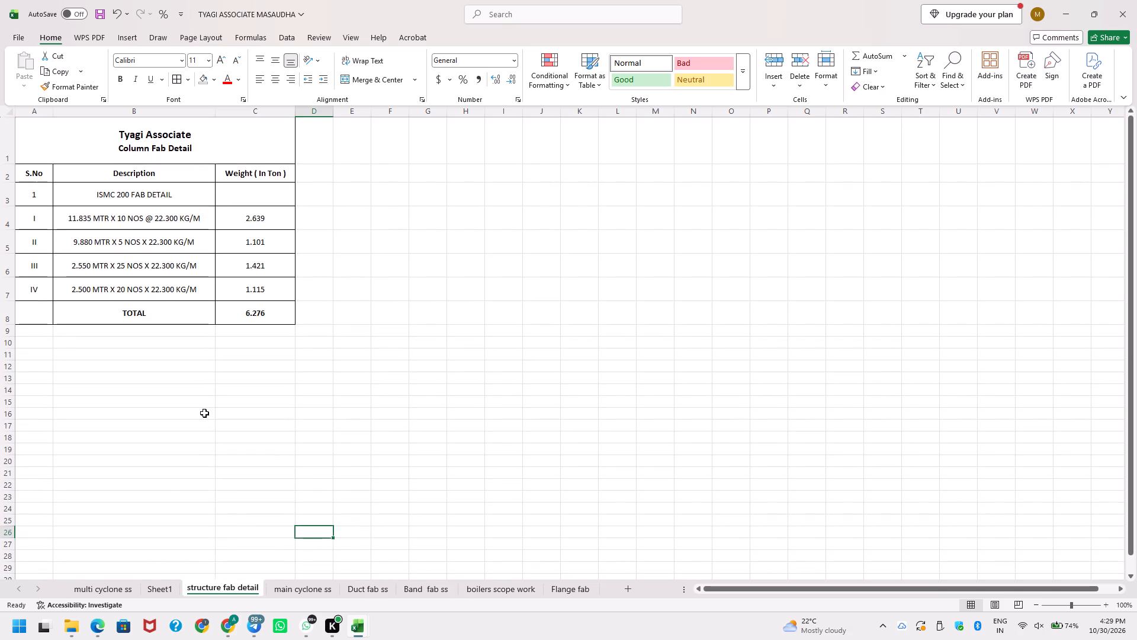
# Rename Sheet1 as Inlet Duct Multi Cyclone.
pyautogui.click(160, 594)
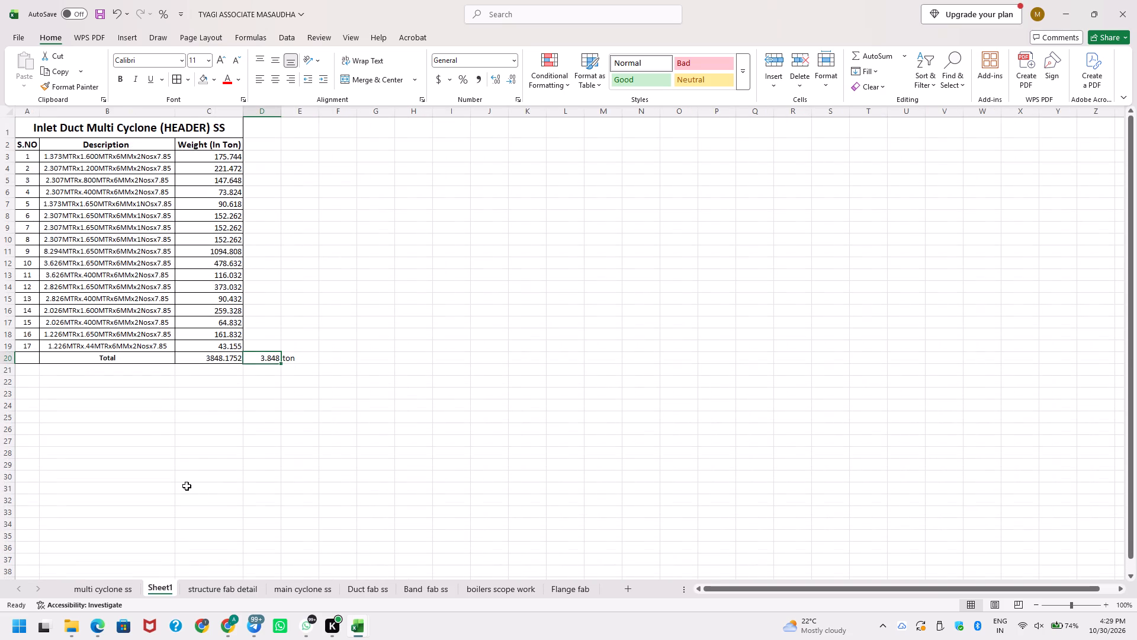
pyautogui.doubleClick(155, 596)
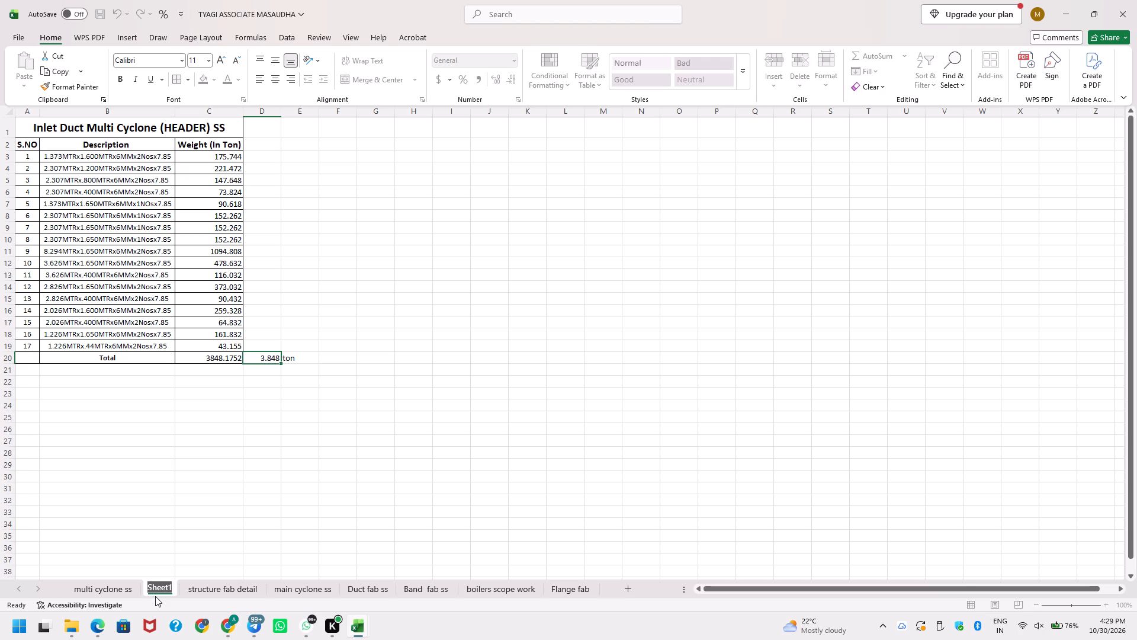
pyautogui.hotkey('shift', 'i')
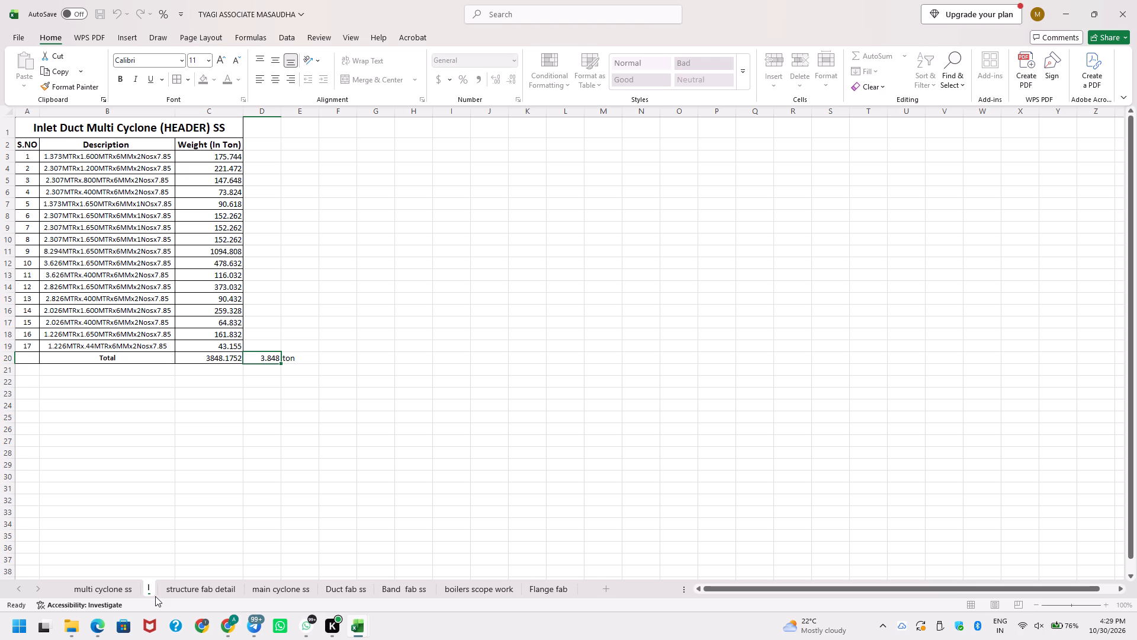
pyautogui.press('n')
pyautogui.write('let')
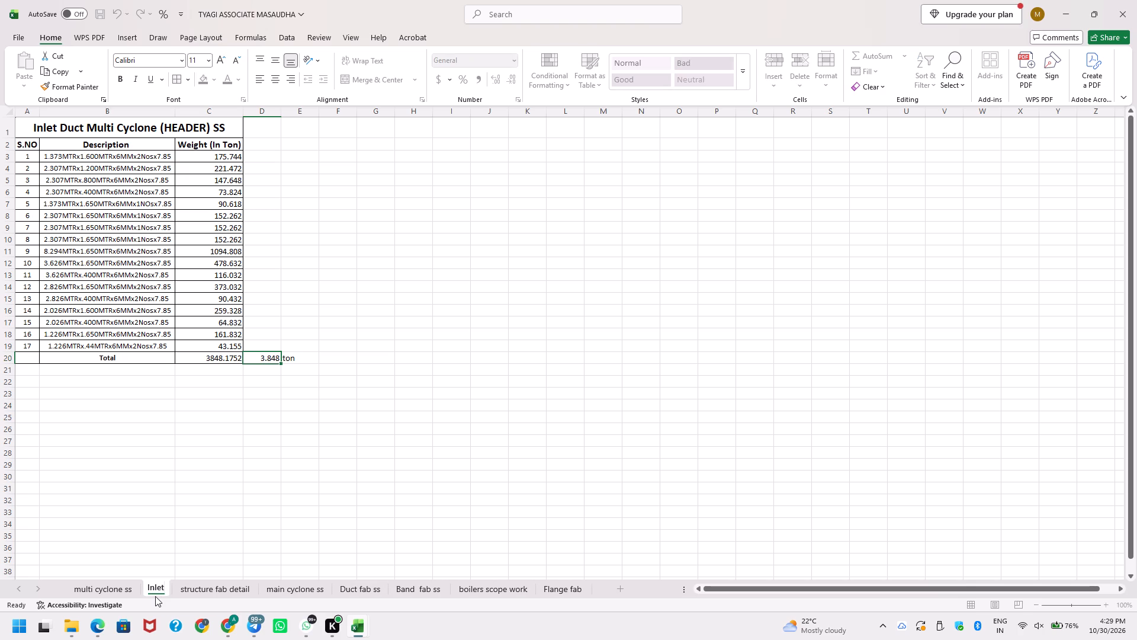
pyautogui.press('space')
pyautogui.write('D')
pyautogui.write('uct')
pyautogui.press('space')
pyautogui.write('Mu')
pyautogui.write('lti')
pyautogui.press('space')
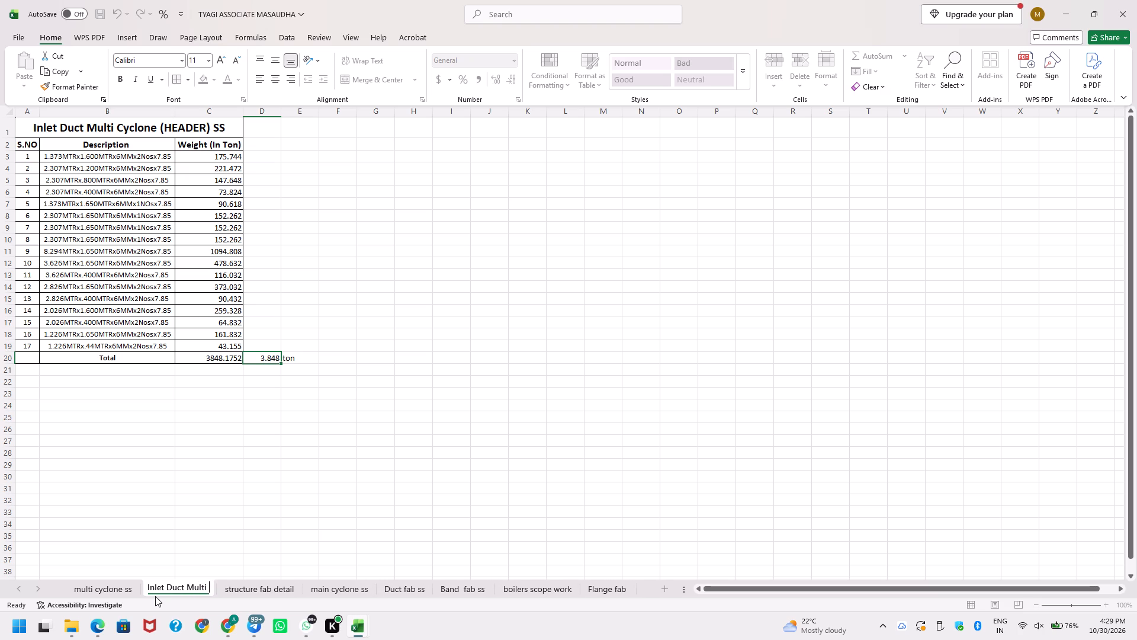
pyautogui.hotkey('shift', 'c')
pyautogui.press('y')
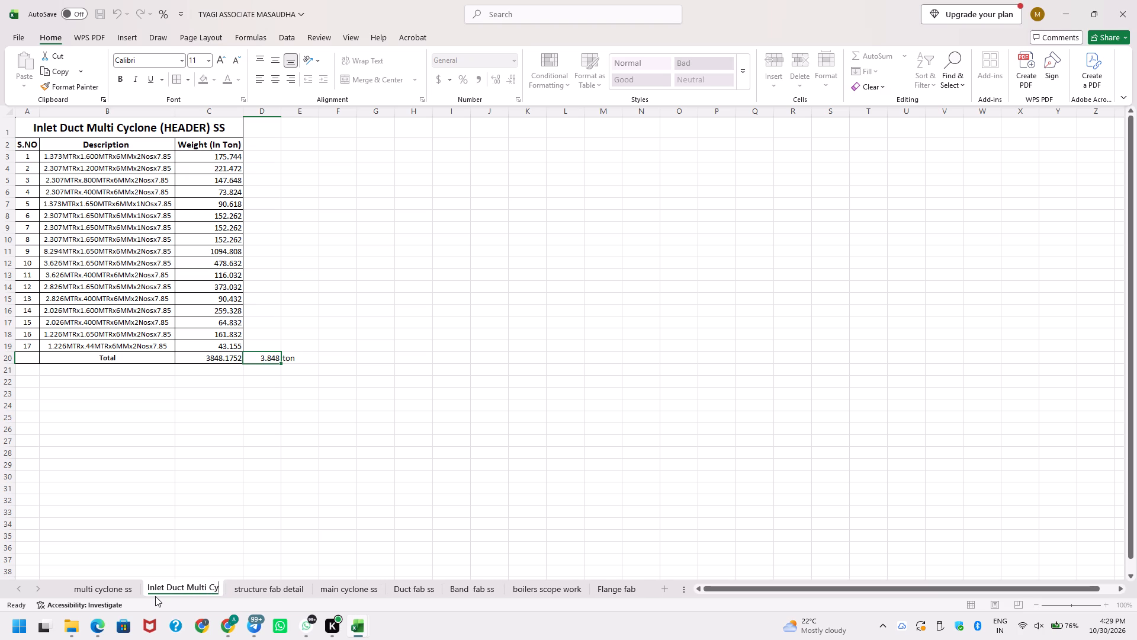
pyautogui.write('clone')
pyautogui.press('space')
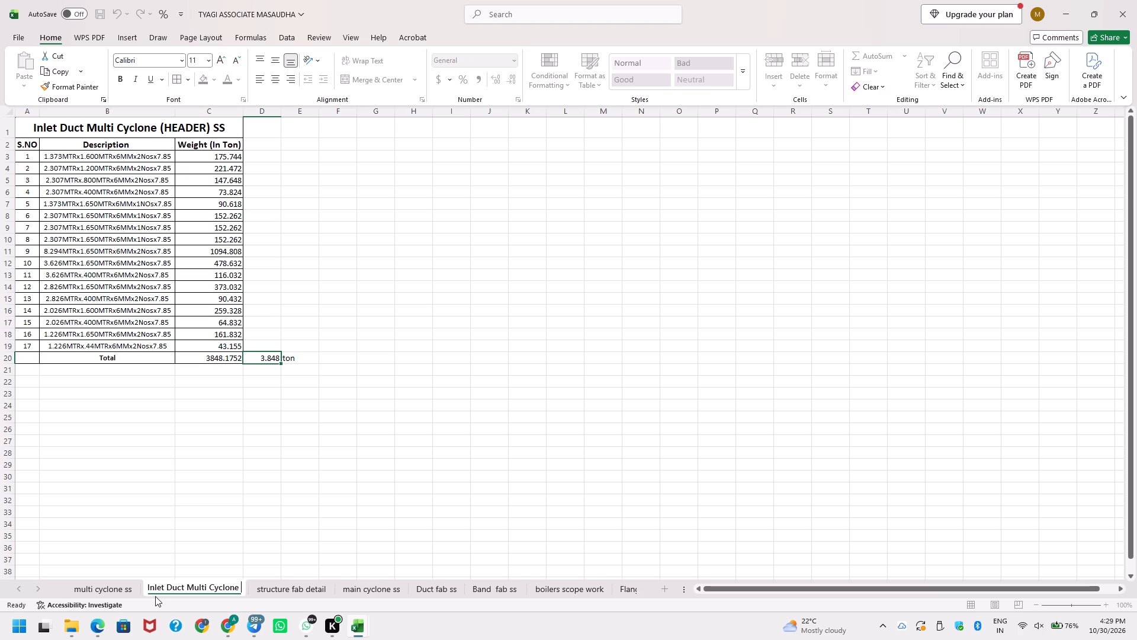
pyautogui.hotkey('shift', '(')
pyautogui.write('Header')
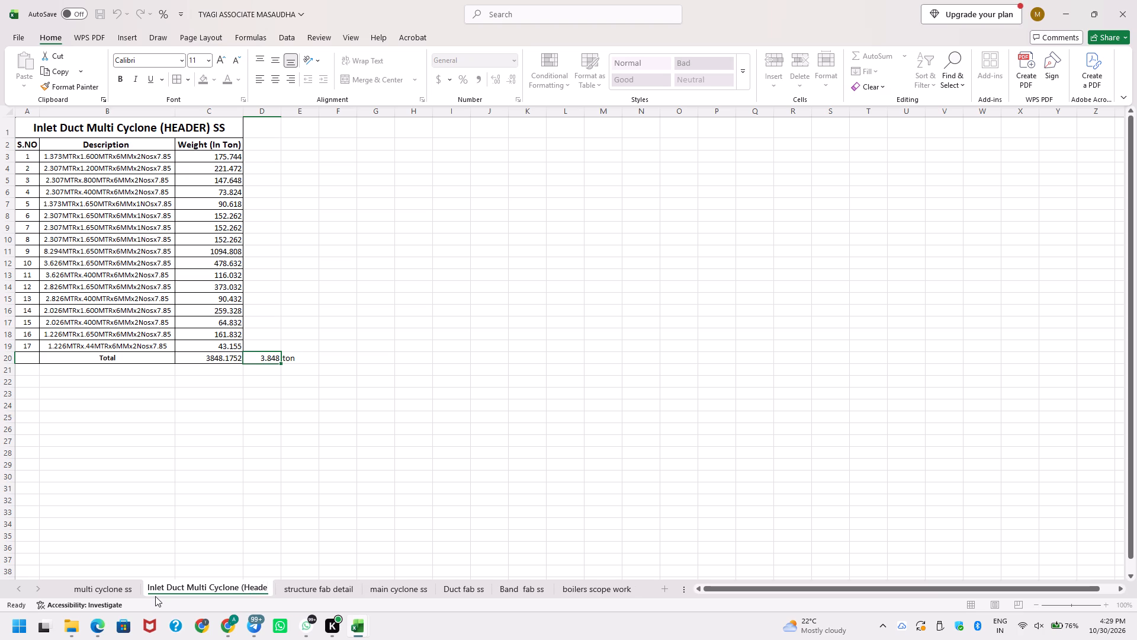
pyautogui.press('BackSpace')
pyautogui.press('BackSpace')
pyautogui.press('BackSpace')
pyautogui.press('BackSpace')
pyautogui.press('BackSpace')
pyautogui.press('BackSpace')
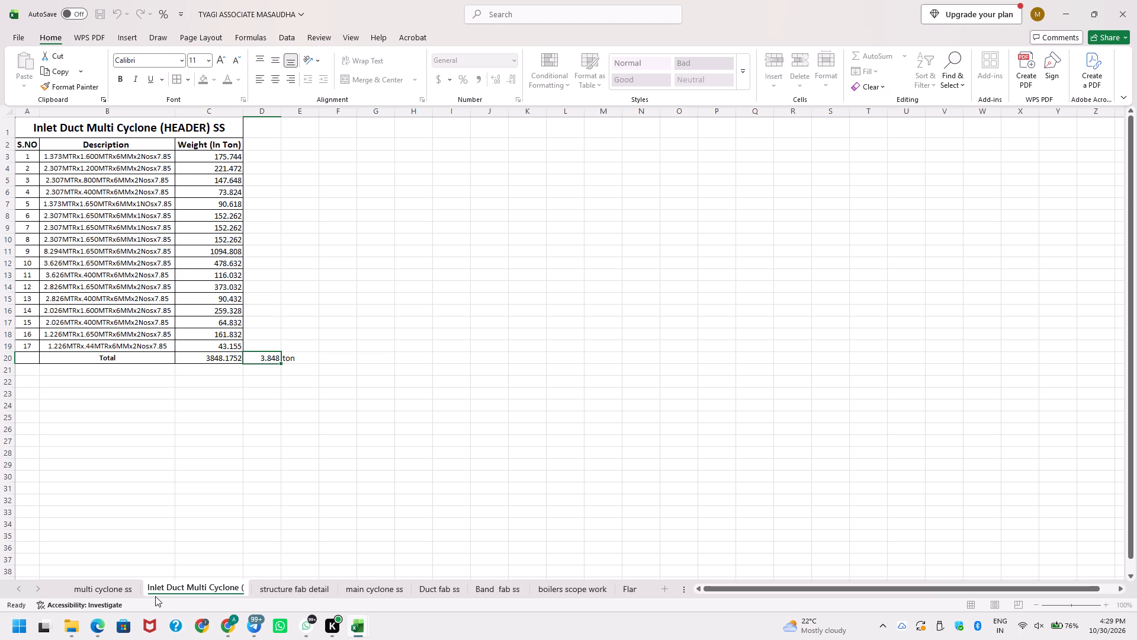
pyautogui.press('BackSpace')
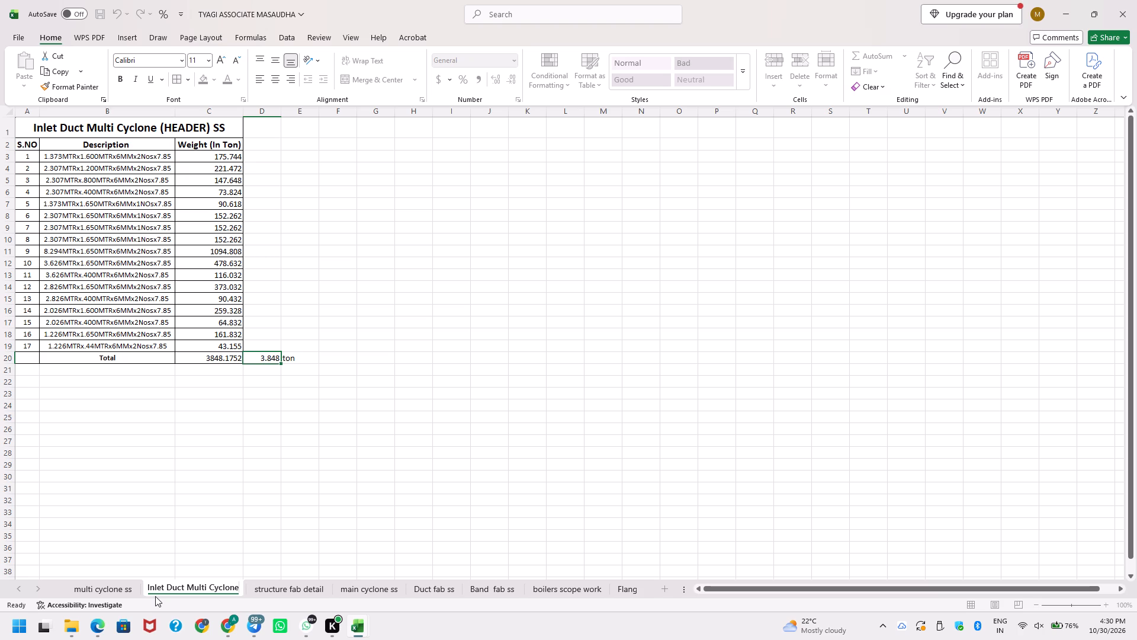
pyautogui.press('Return')
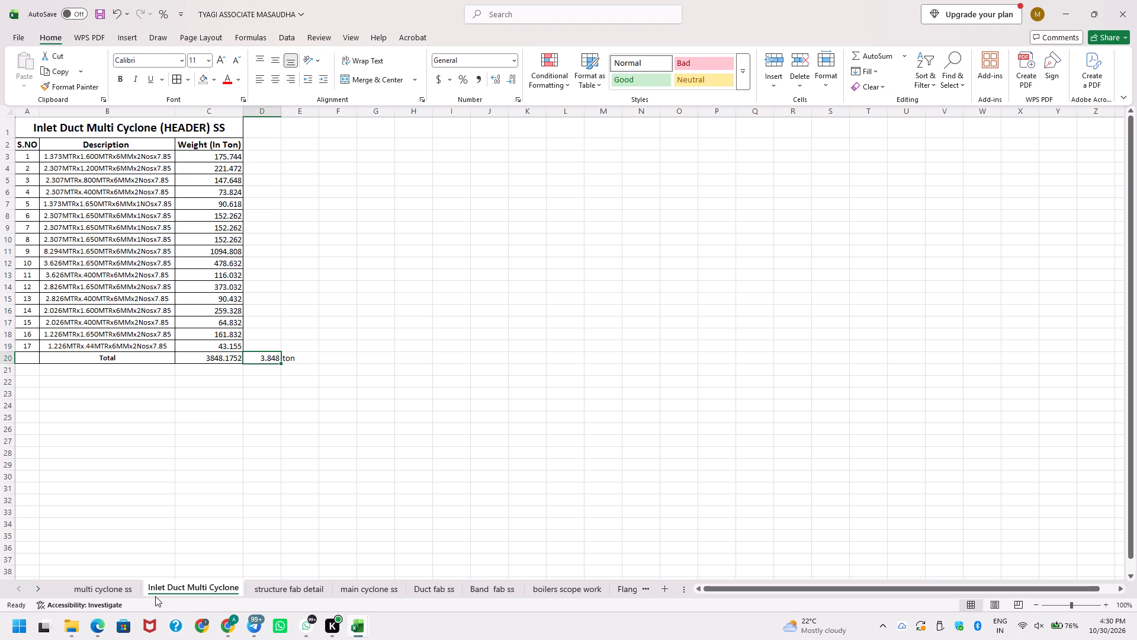
# Save the workbook.
pyautogui.hotkey('ctrl', 's')
pyautogui.hotkey('ctrl', 's')
pyautogui.hotkey('ctrl', 's')
pyautogui.hotkey('ctrl', 's')
pyautogui.hotkey('ctrl', 's')
pyautogui.hotkey('ctrl', 's')
# On multi cyclone ss, delete the Top sqr Duct row and its three dimension rows below the totals, and save the workbook.
pyautogui.click(97, 594)
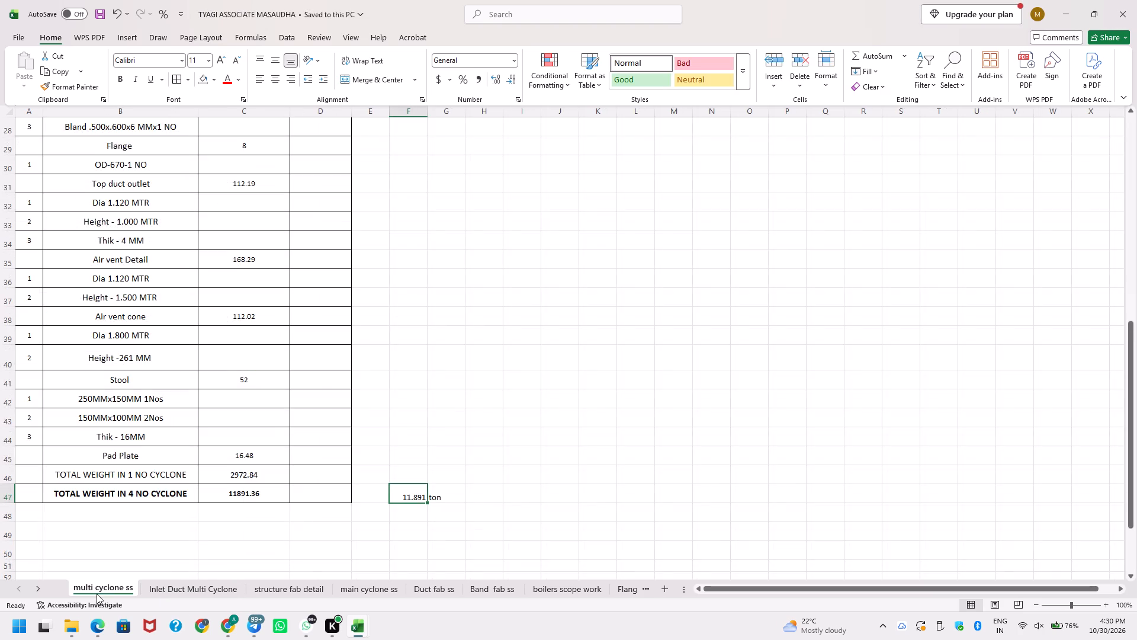
pyautogui.scroll(-1, 171, 534)
pyautogui.click(37, 487)
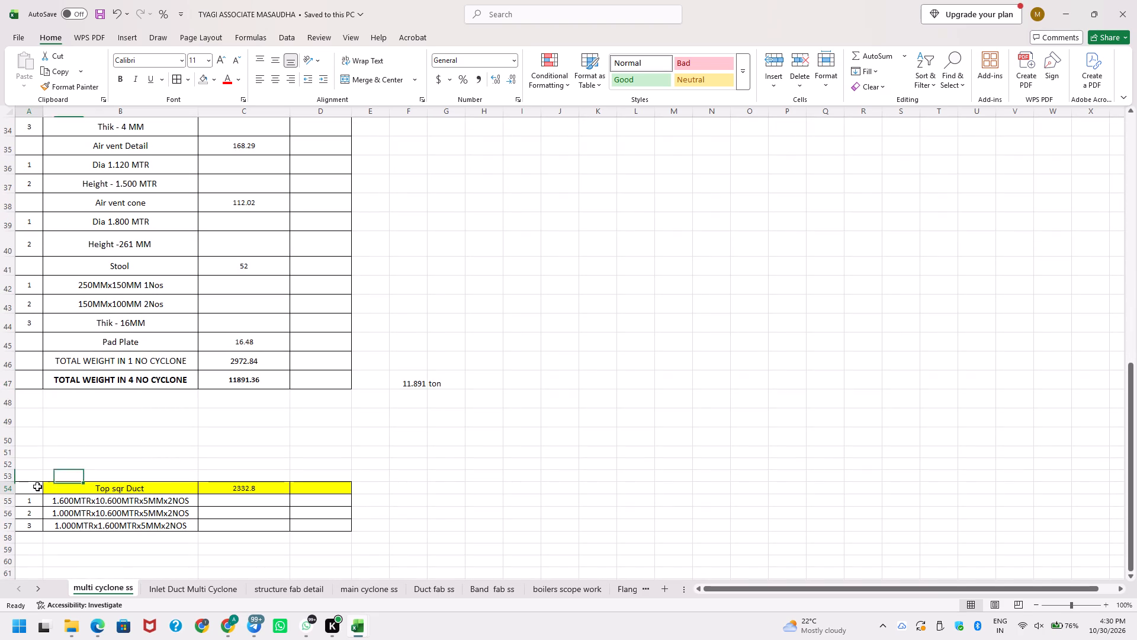
pyautogui.press('Return')
pyautogui.press('space')
pyautogui.press('Escape')
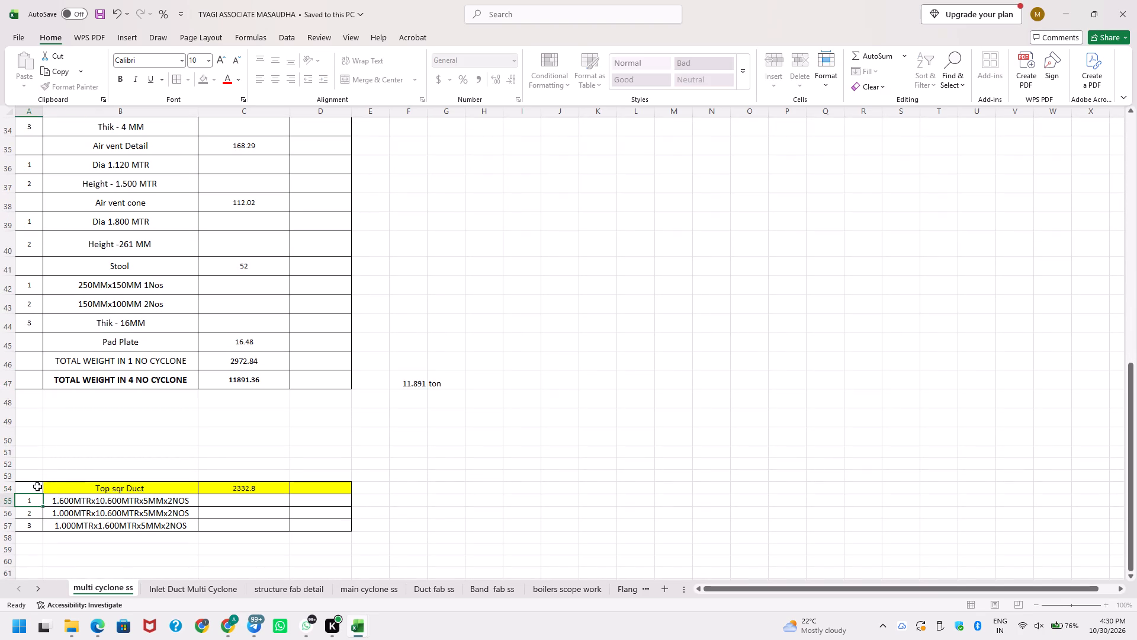
pyautogui.hotkey('shift', 'space')
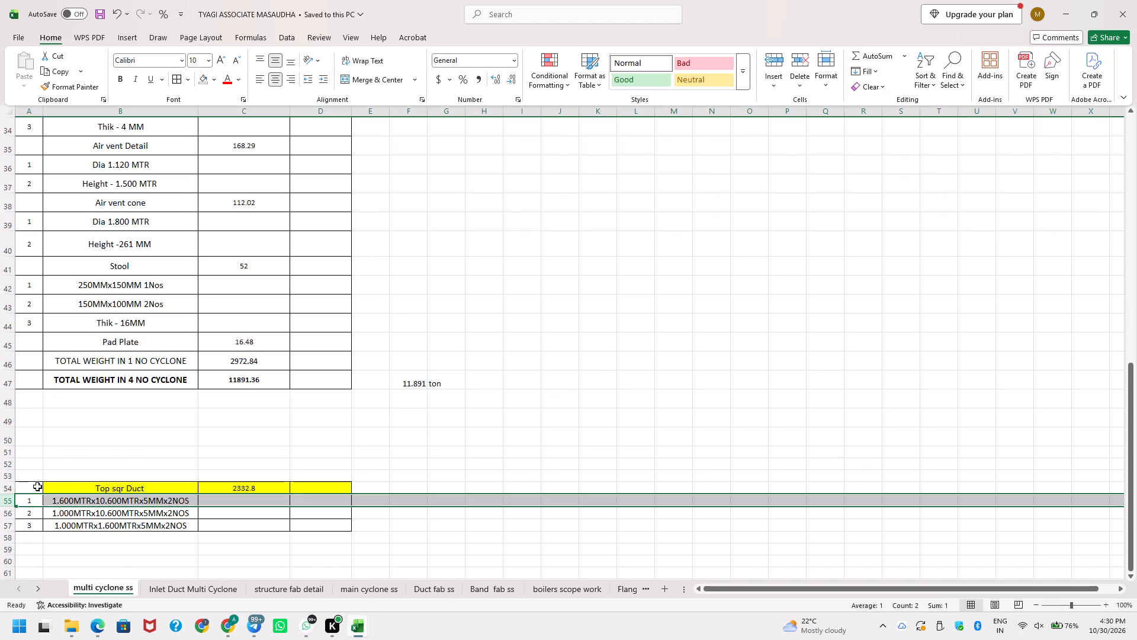
pyautogui.press('Up')
pyautogui.hotkey('shift', 'space')
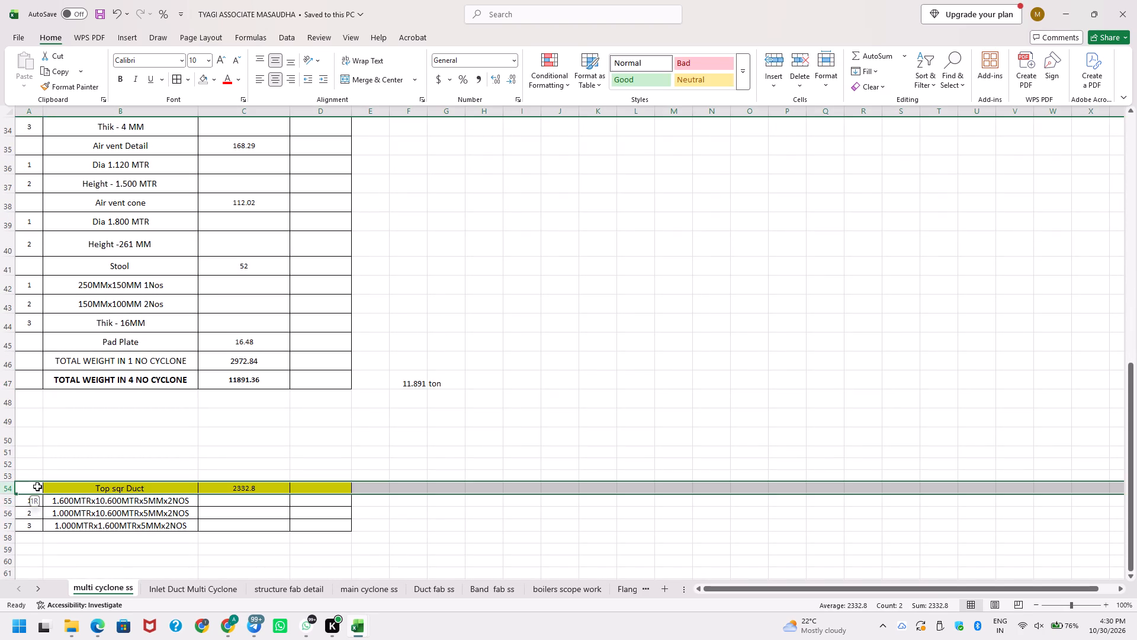
pyautogui.hotkey('ctrl', '-')
pyautogui.hotkey('ctrl', '-')
pyautogui.hotkey('ctrl', '-')
pyautogui.hotkey('ctrl', '-')
pyautogui.hotkey('ctrl', '-')
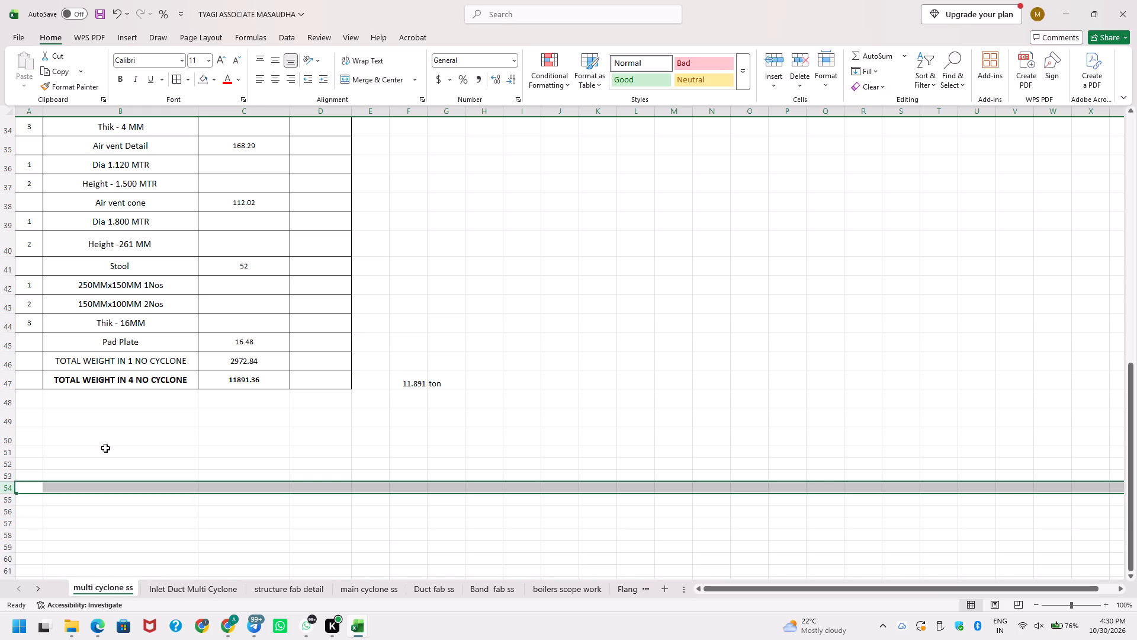
pyautogui.scroll(1, 108, 447)
pyautogui.hotkey('ctrl', 's')
pyautogui.hotkey('ctrl', 's')
pyautogui.hotkey('ctrl', 's')
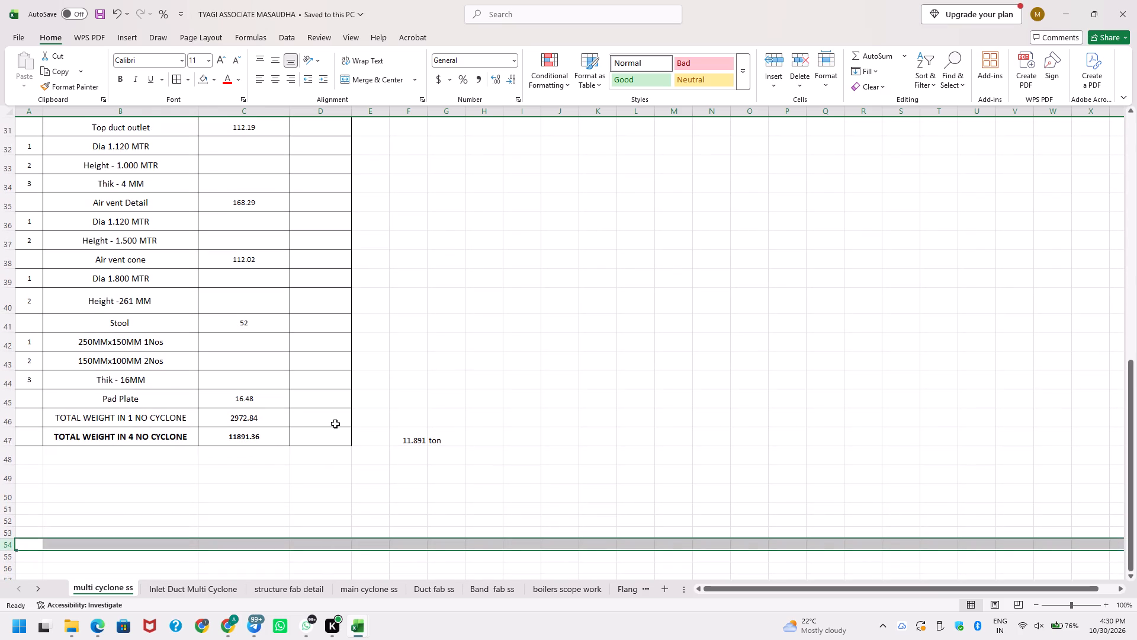
# Enter 11.891 TON in D47, beside the total weight in 4 no cyclone.
pyautogui.click(335, 424)
pyautogui.click(319, 443)
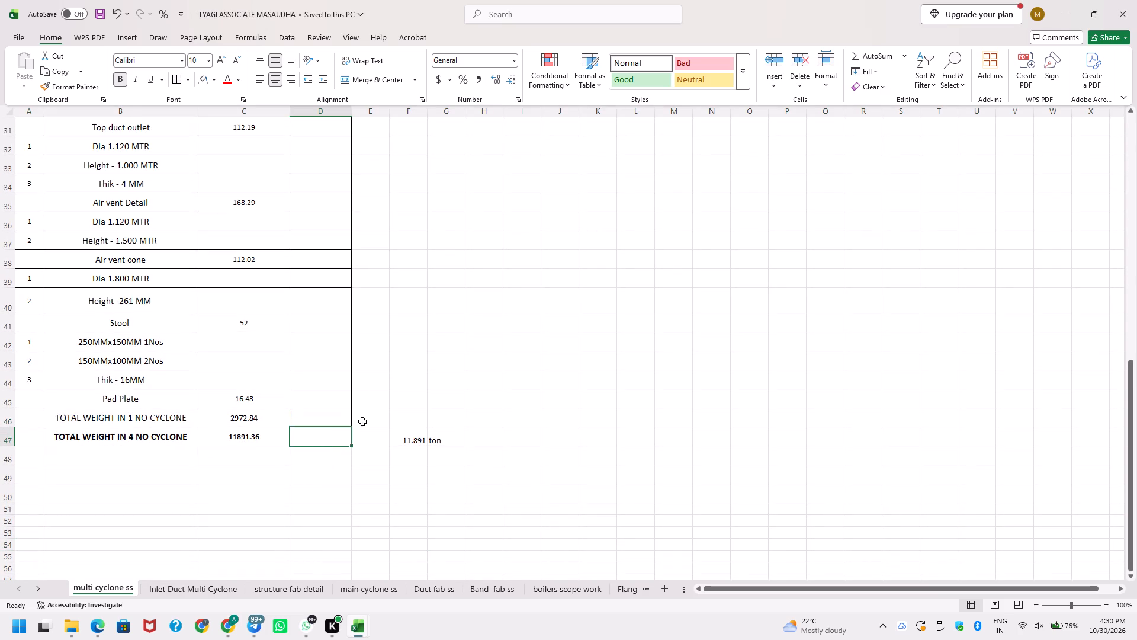
pyautogui.scroll(6, 375, 388)
pyautogui.scroll(-4, 375, 388)
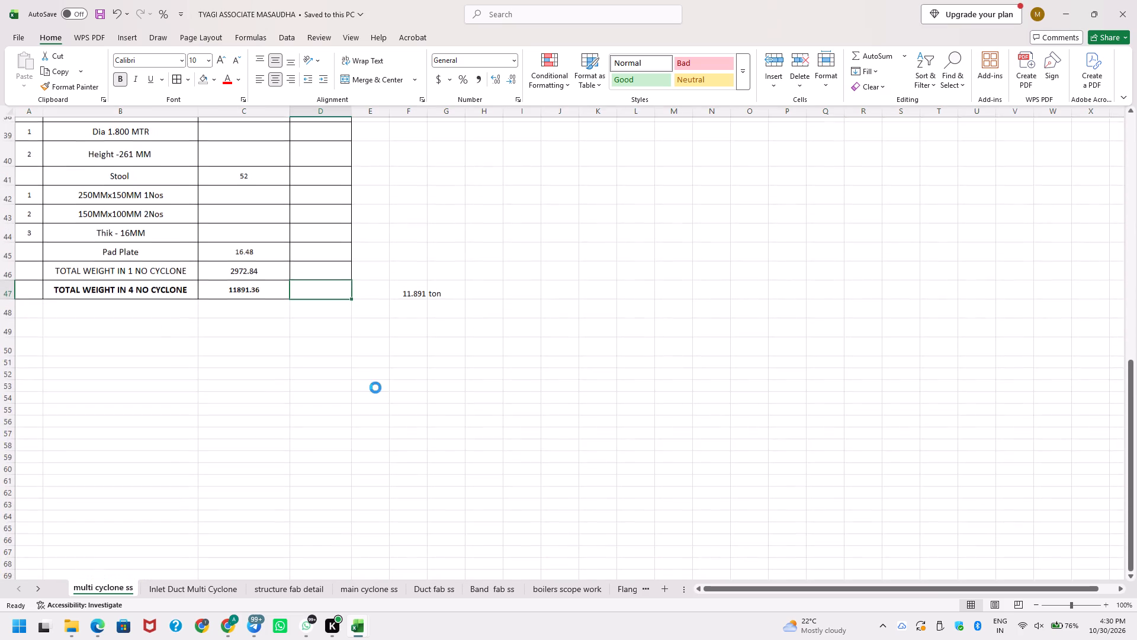
pyautogui.hotkey('ctrl', 's')
pyautogui.hotkey('ctrl', 's')
pyautogui.hotkey('ctrl', 's')
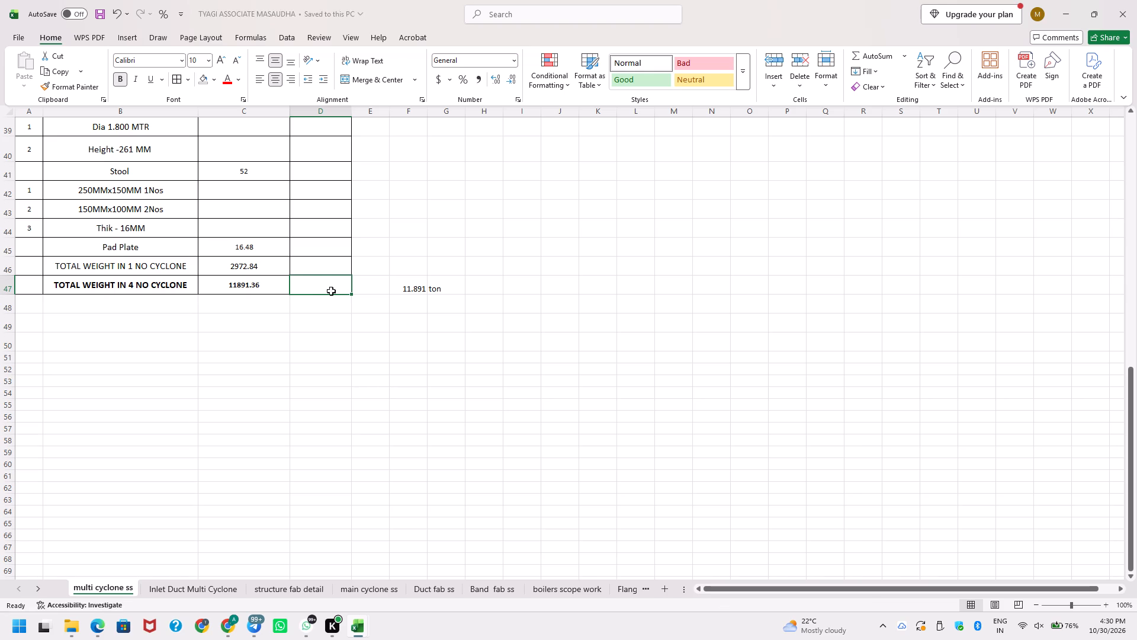
pyautogui.write('11.891')
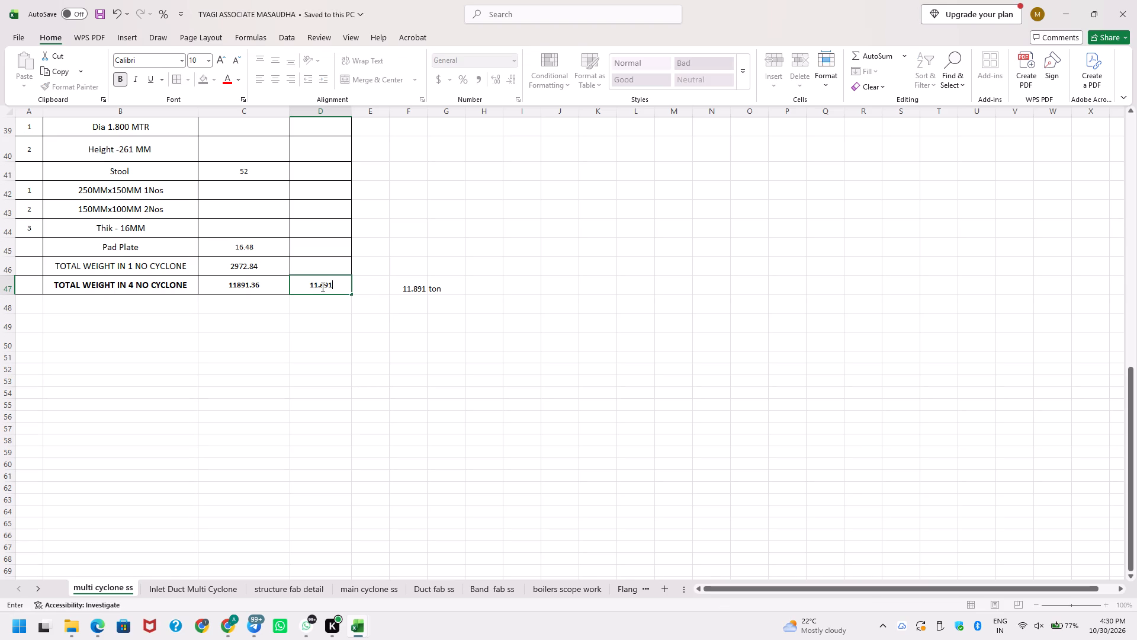
pyautogui.press('space')
pyautogui.write('TOM')
pyautogui.hotkey('shift', 'BackSpace')
pyautogui.hotkey('shift', 'n')
pyautogui.press('Return')
# Clear the separate tonnage note in F47:G47 outside the table and save the workbook.
pyautogui.press('Up')
pyautogui.press('Right')
pyautogui.press('Right')
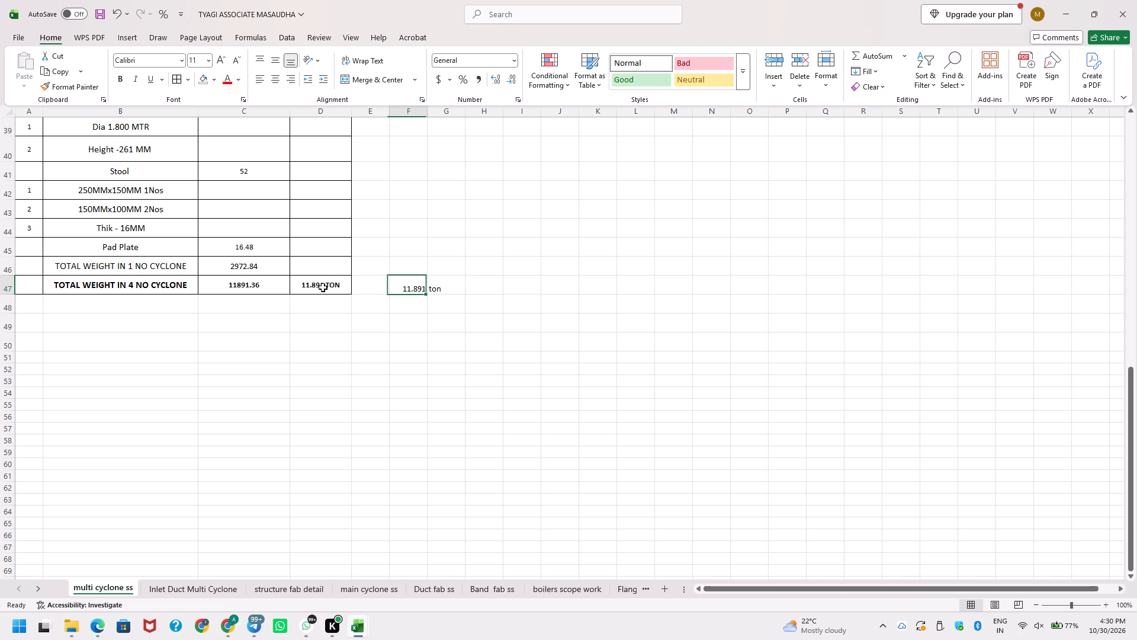
pyautogui.hotkey('shift', 'Right')
pyautogui.press('Delete')
pyautogui.hotkey('ctrl', 's')
# On Inlet Duct Multi Cyclone, enter 3.848 TON in D20, autofit column D, and clear the separate unit in E20.
pyautogui.hotkey('ctrl', 'pagedown')
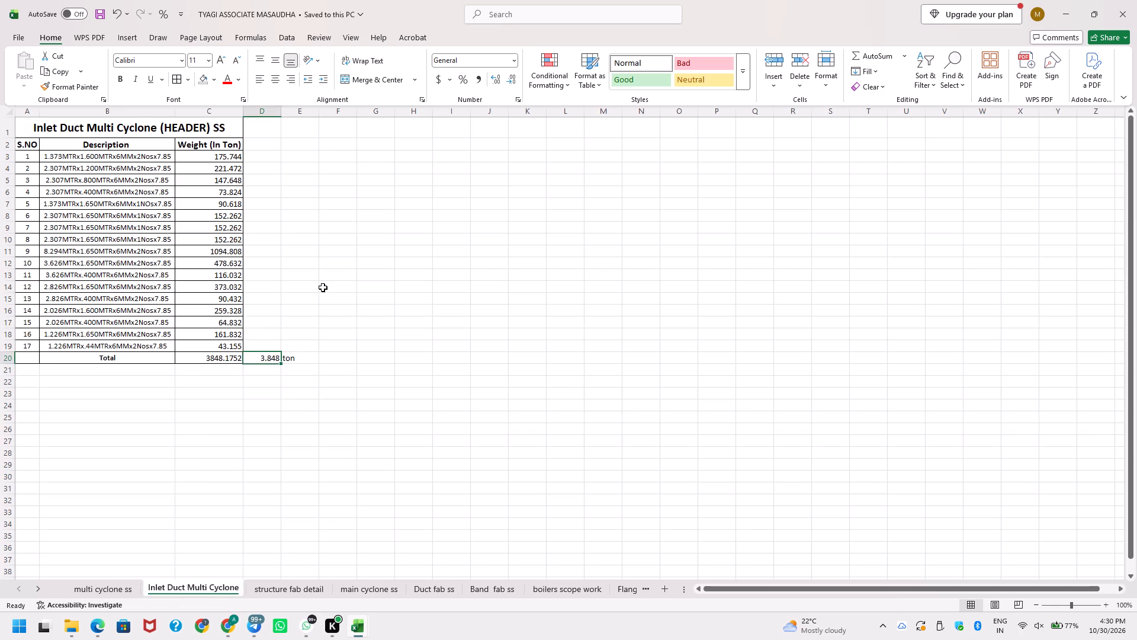
pyautogui.write('3.848 TON')
pyautogui.press('Return')
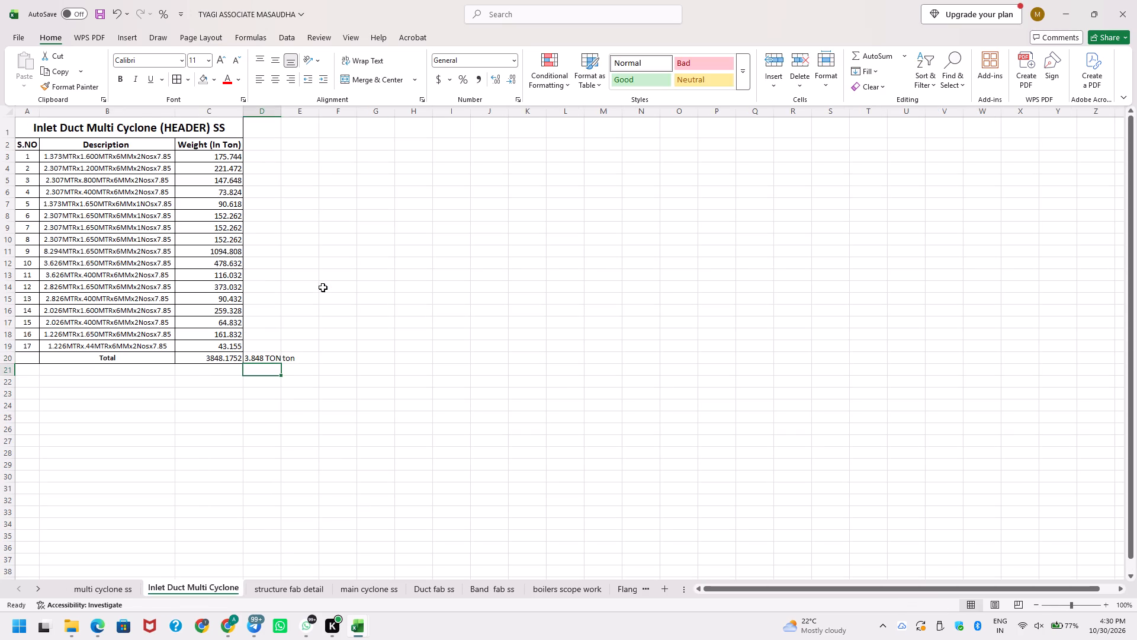
pyautogui.press('Up')
pyautogui.write('oca')
pyautogui.press('Right')
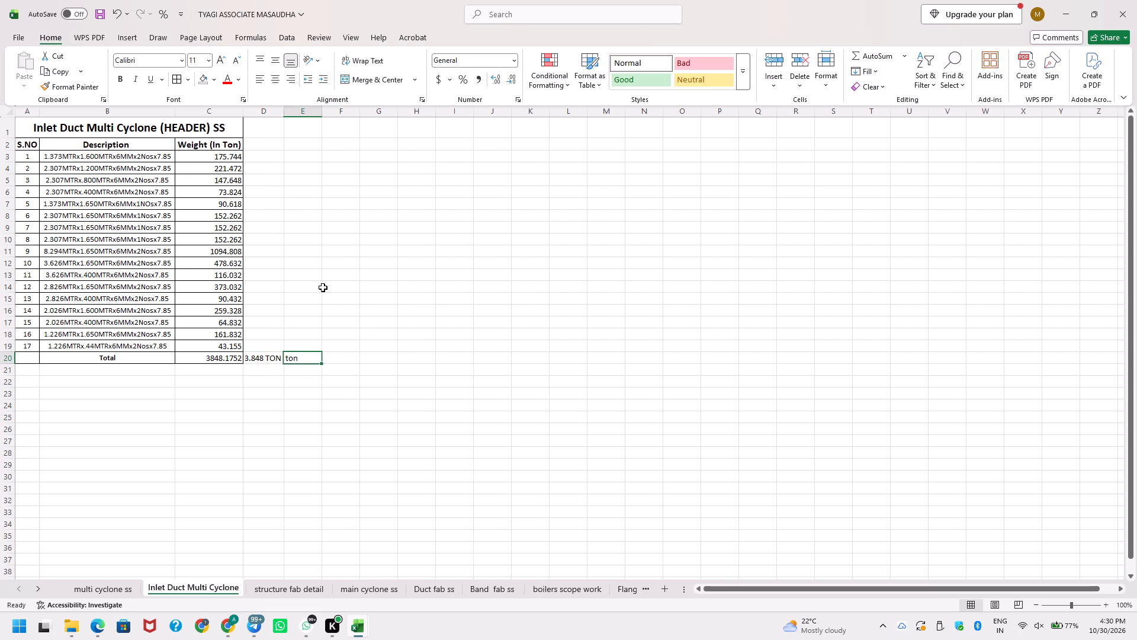
pyautogui.press('Delete')
# Widen column D slightly, centre the tonnage in D20, apply all borders to the cell, and save the workbook.
pyautogui.press('Left')
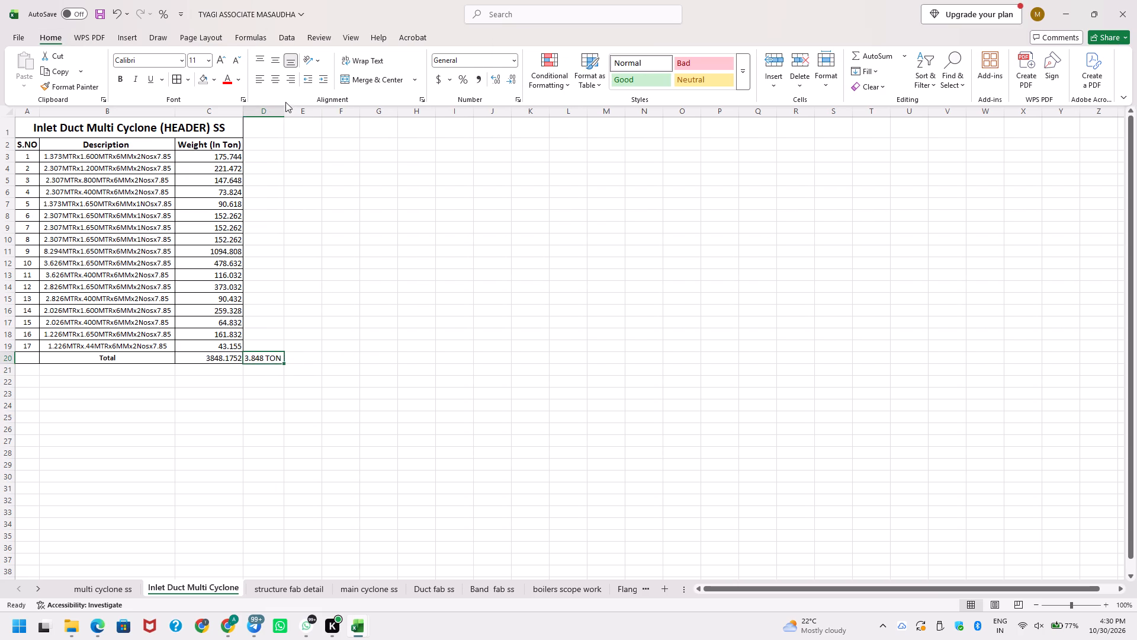
pyautogui.moveTo(284, 107); pyautogui.dragTo(293, 107)
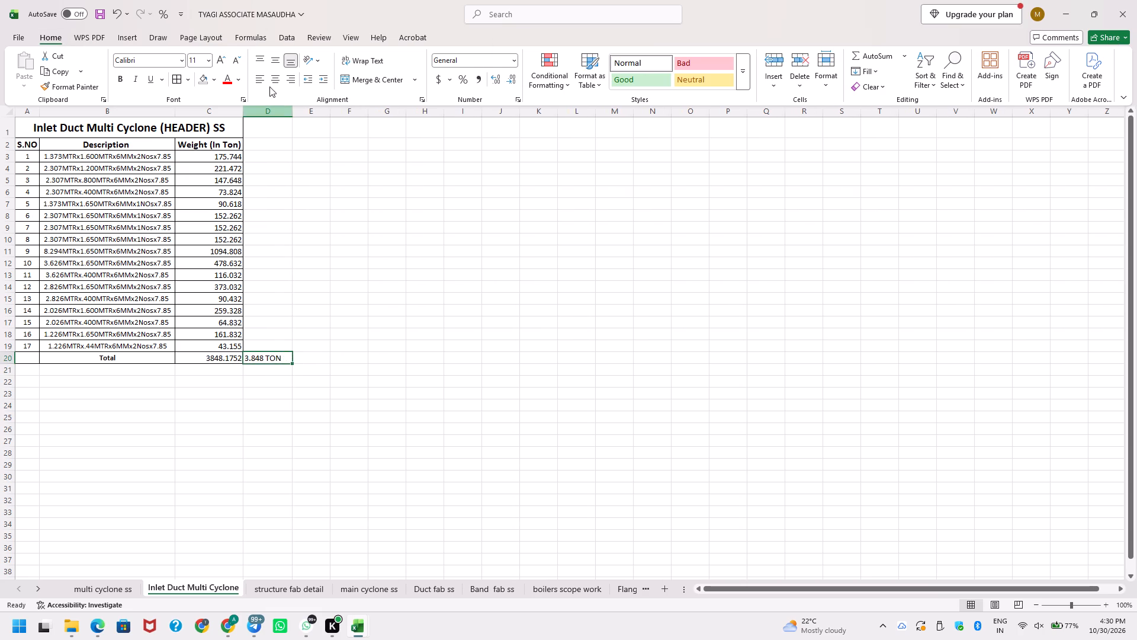
pyautogui.click(272, 80)
pyautogui.hotkey('ctrl', 's')
pyautogui.hotkey('ctrl', 's')
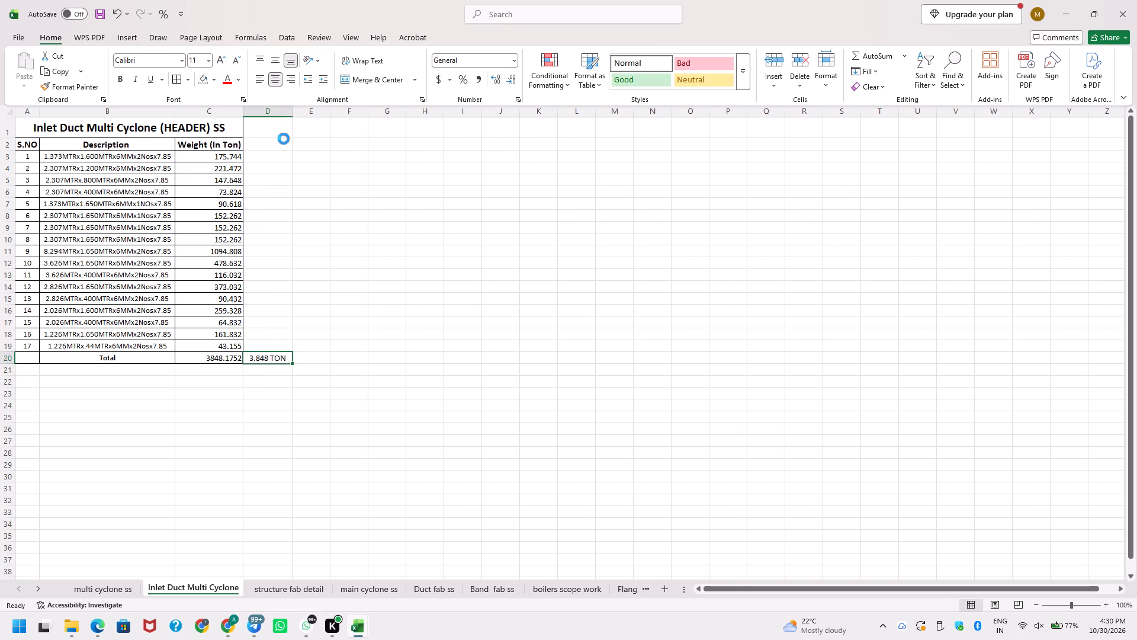
pyautogui.hotkey('alt', 'h')
pyautogui.write('ba')
pyautogui.hotkey('ctrl', 's')
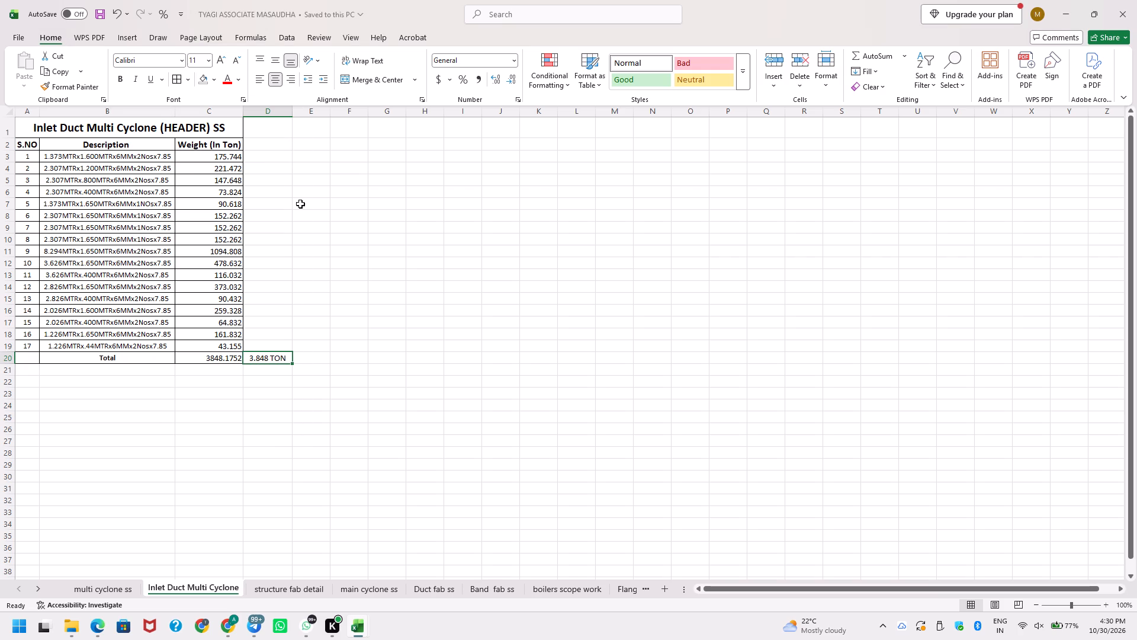
pyautogui.scroll(1, 300, 204)
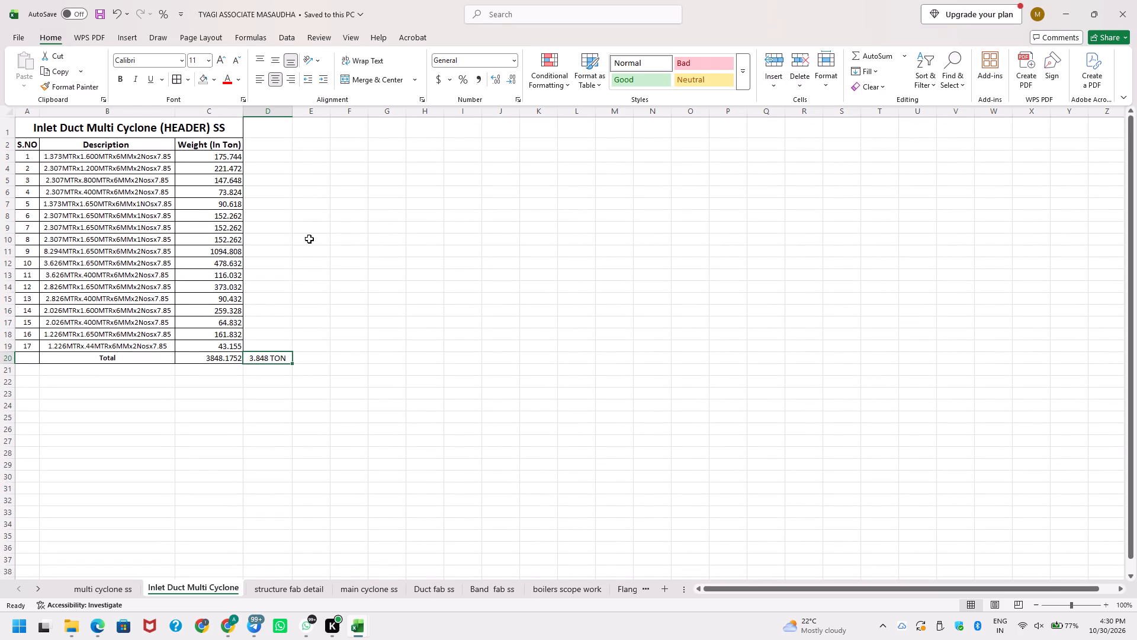
pyautogui.scroll(1, 309, 239)
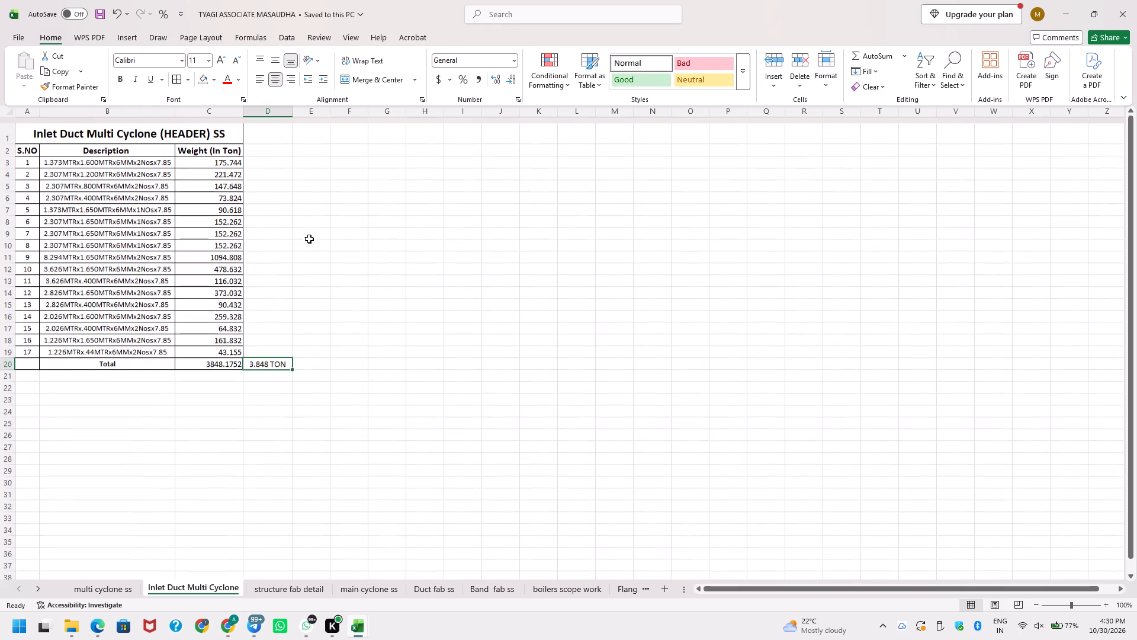
pyautogui.hotkey('ctrl', 's')
pyautogui.hotkey('ctrl', 's')
pyautogui.hotkey('ctrl', 's')
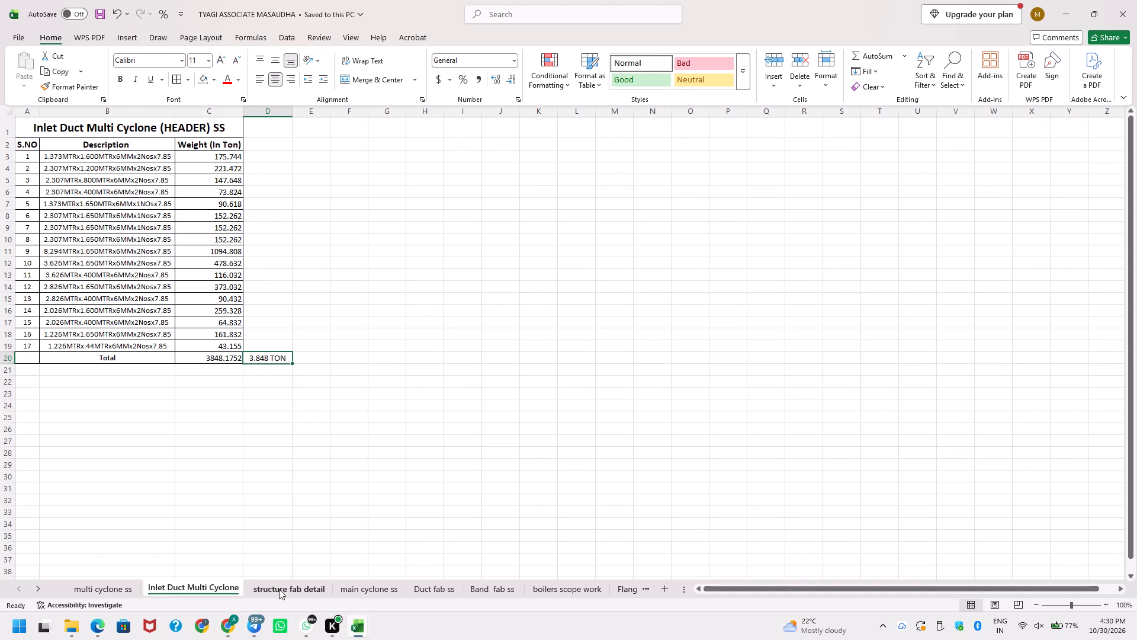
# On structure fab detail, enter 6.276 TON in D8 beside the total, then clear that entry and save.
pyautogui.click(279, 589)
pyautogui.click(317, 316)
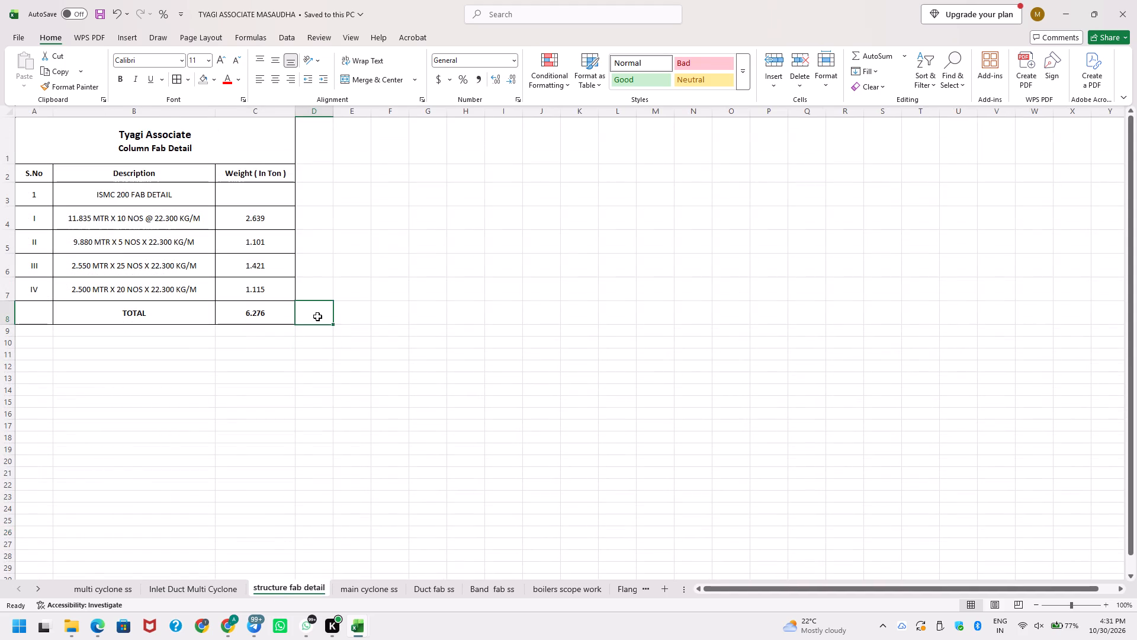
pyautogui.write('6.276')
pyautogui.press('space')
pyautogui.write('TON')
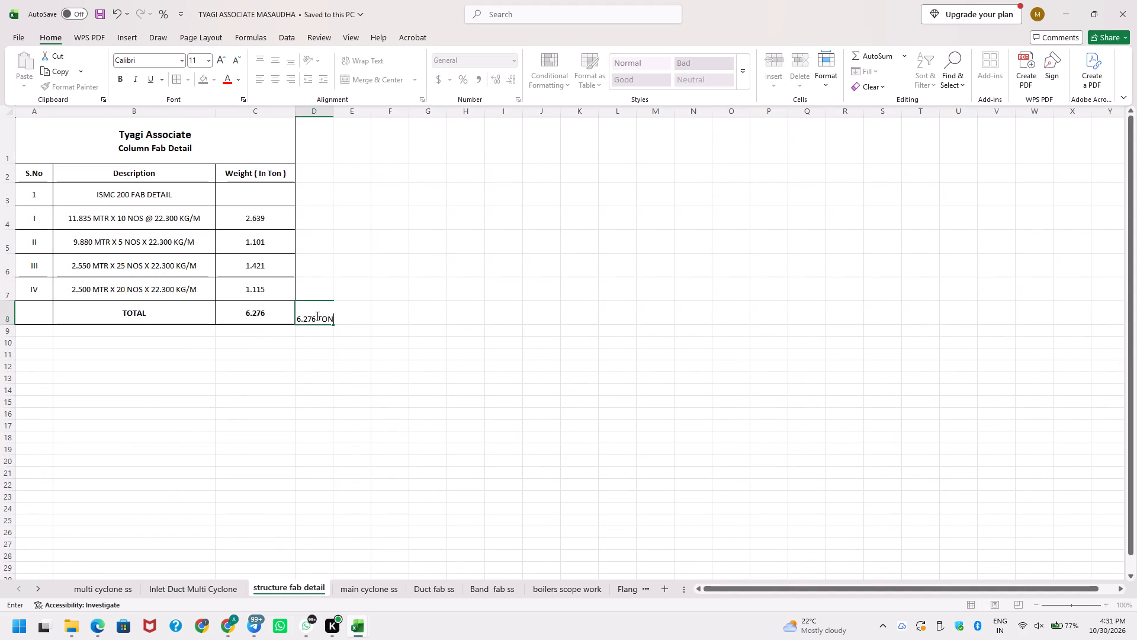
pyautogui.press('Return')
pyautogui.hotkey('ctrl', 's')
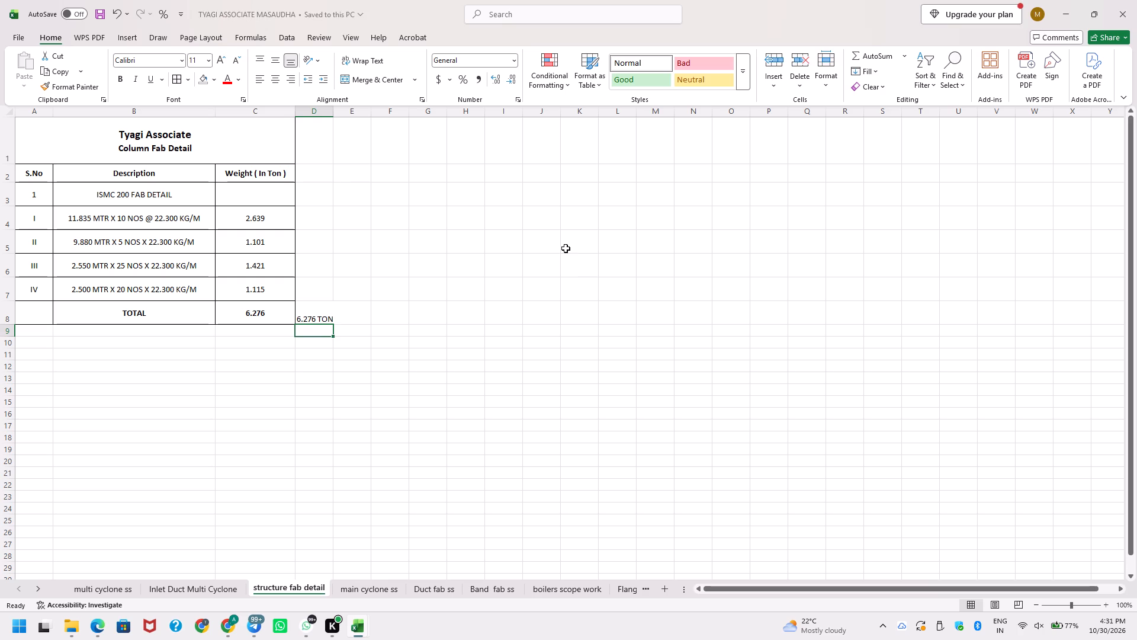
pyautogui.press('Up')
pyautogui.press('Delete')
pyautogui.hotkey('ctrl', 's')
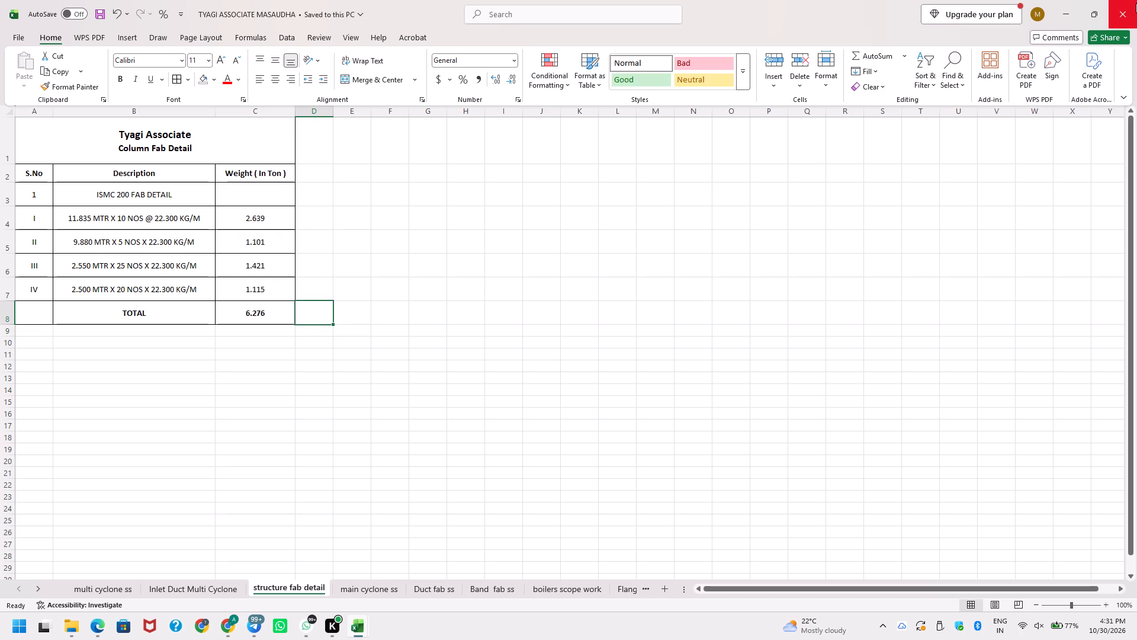
# Close both open workbooks, discarding the changes to the tyagi associate Ayodhya updated 123-1(27) file.
pyautogui.click(1135, 3)
pyautogui.click(1133, 0)
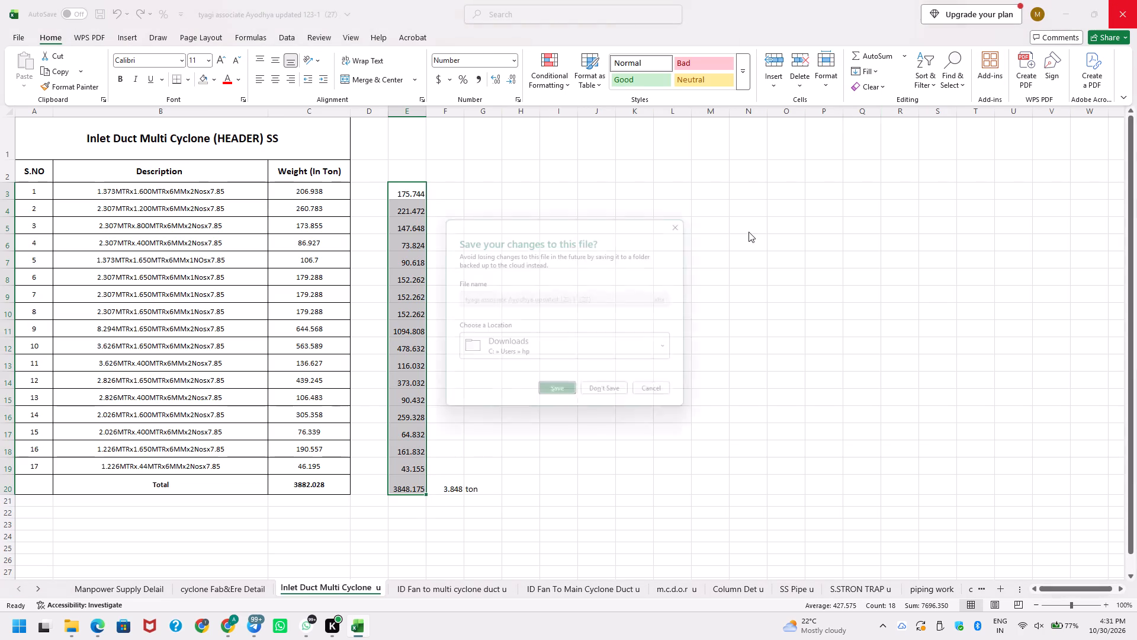
pyautogui.click(614, 397)
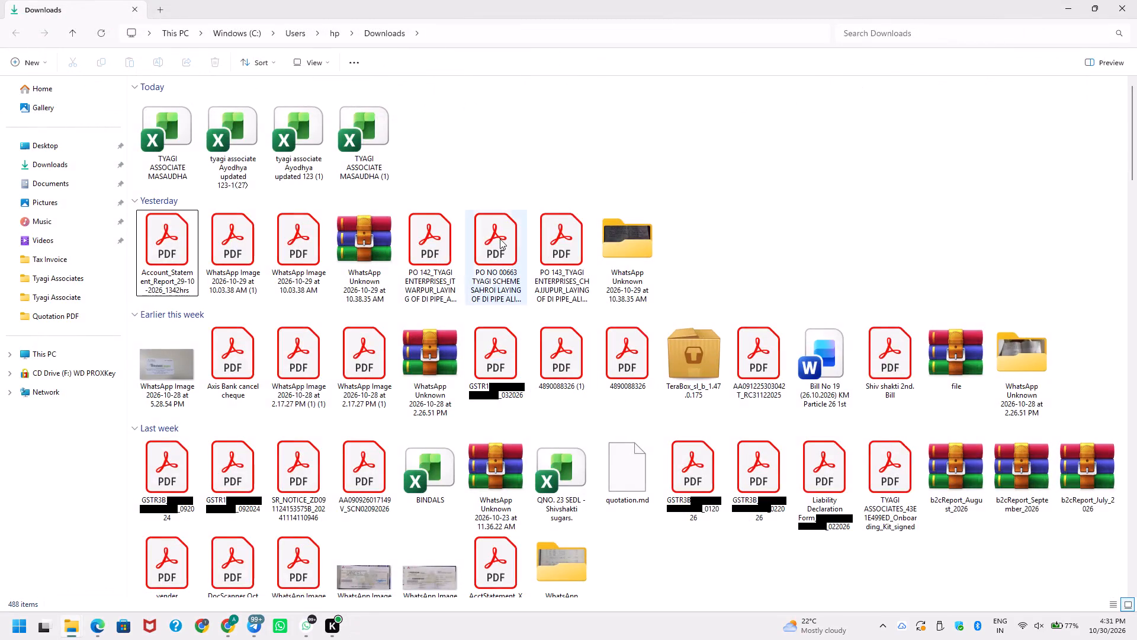
# Show the Downloads folder contents as a detailed list.
pyautogui.click(492, 121)
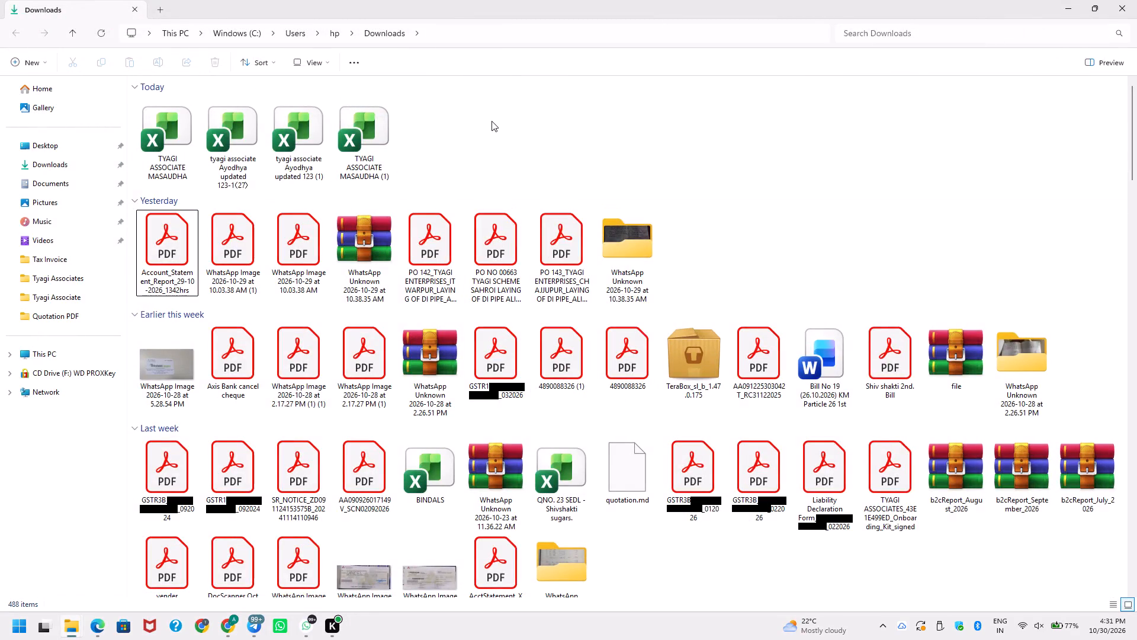
pyautogui.rightClick(492, 121)
pyautogui.click(527, 191)
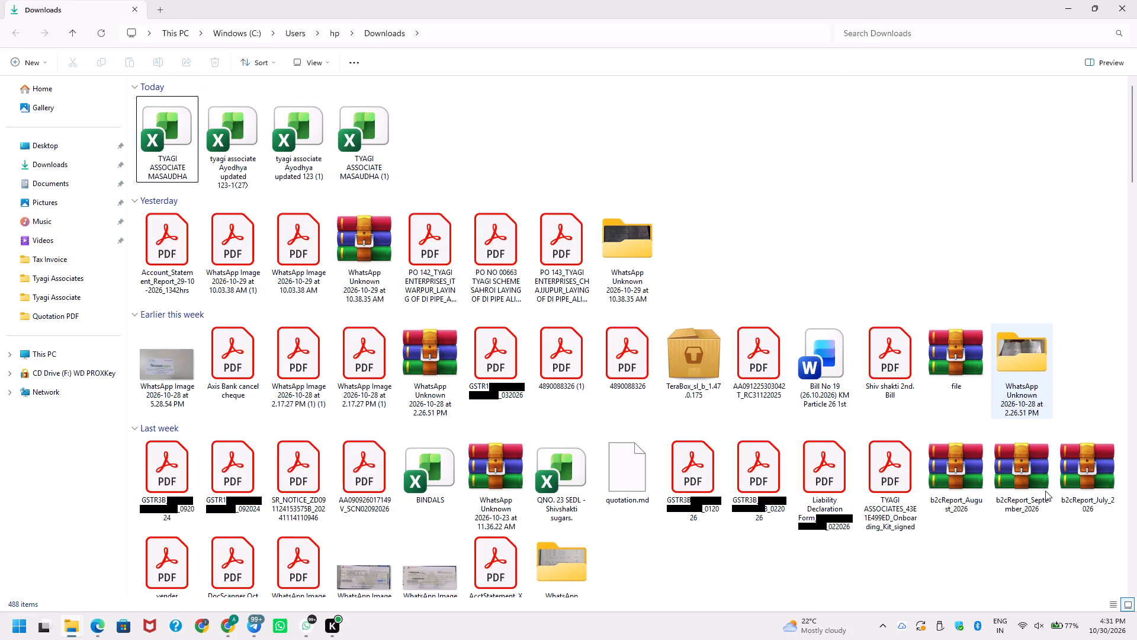
pyautogui.click(1109, 603)
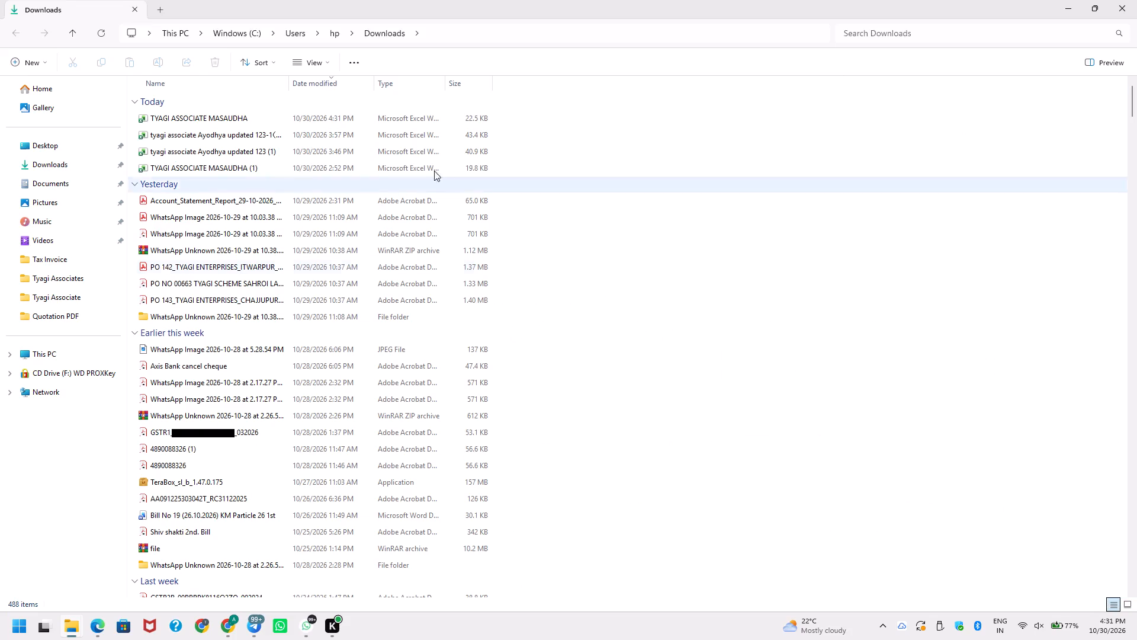
# Reopen TYAGI ASSOCIATE MASAUDHA, check the structure fab detail, Inlet Duct Multi Cyclone and multi cyclone ss sheets, and close it.
pyautogui.click(308, 113)
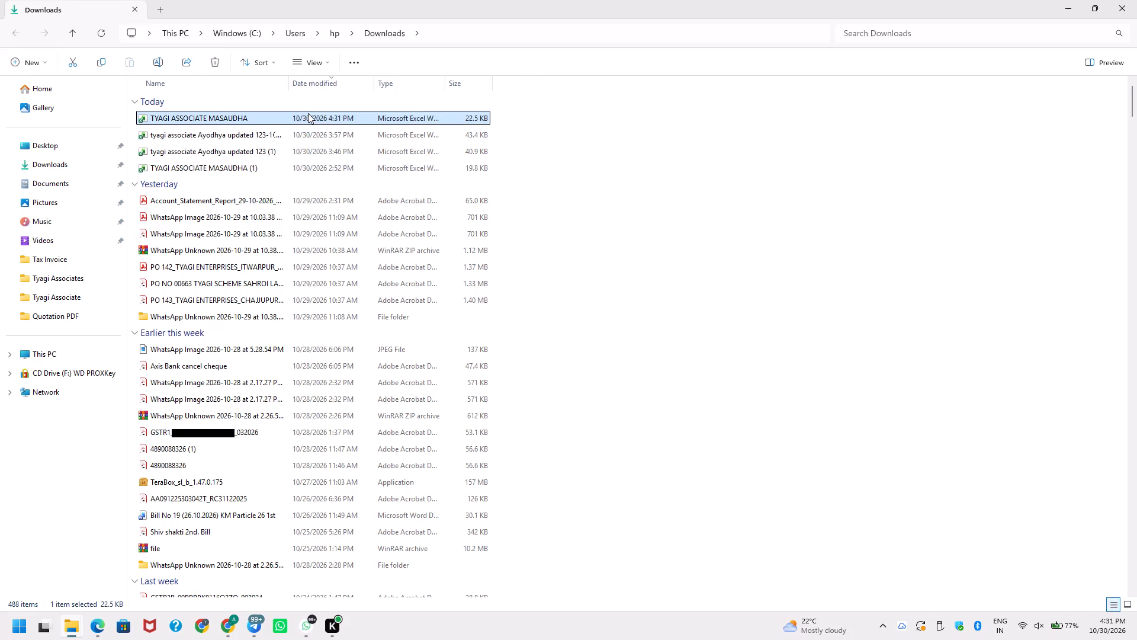
pyautogui.press('Return')
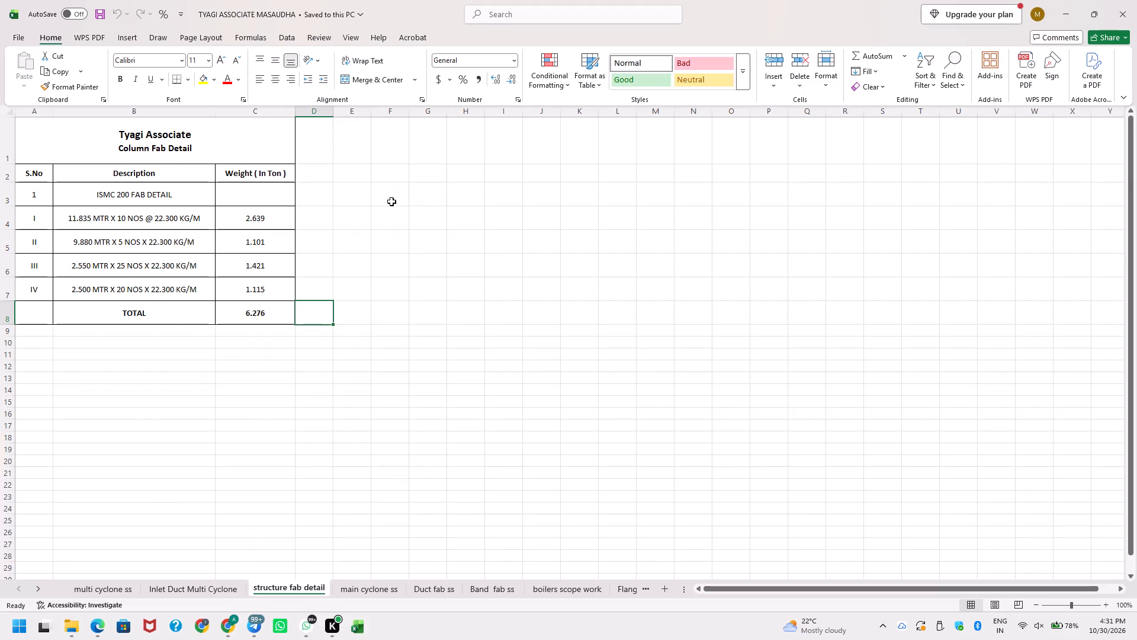
pyautogui.hotkey('ctrl', 'pageup')
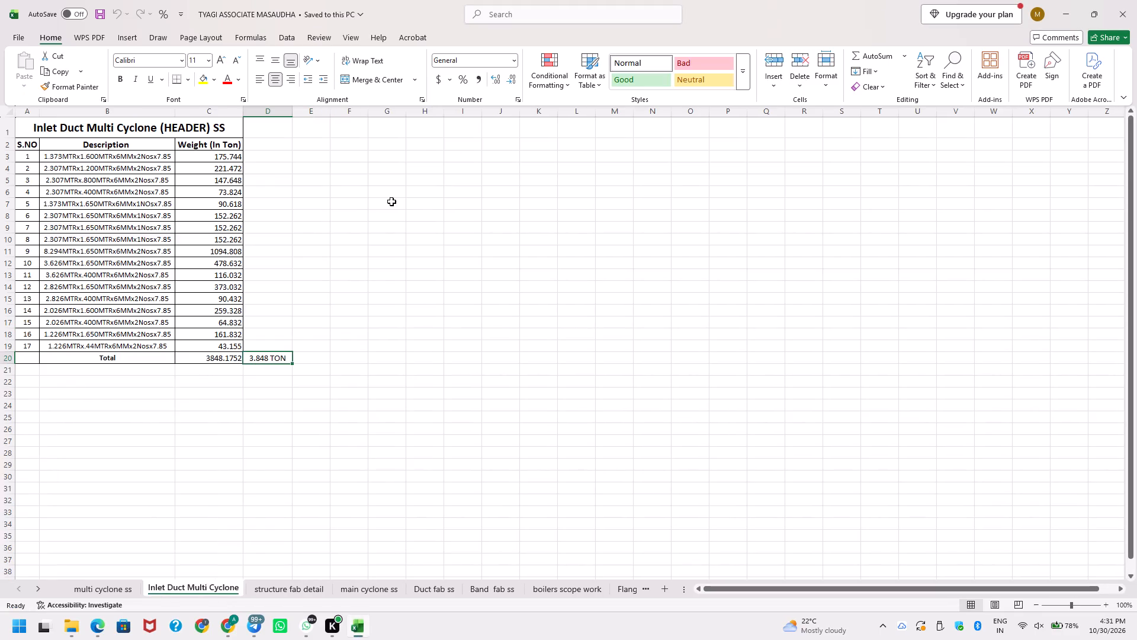
pyautogui.hotkey('ctrl', 'pageup')
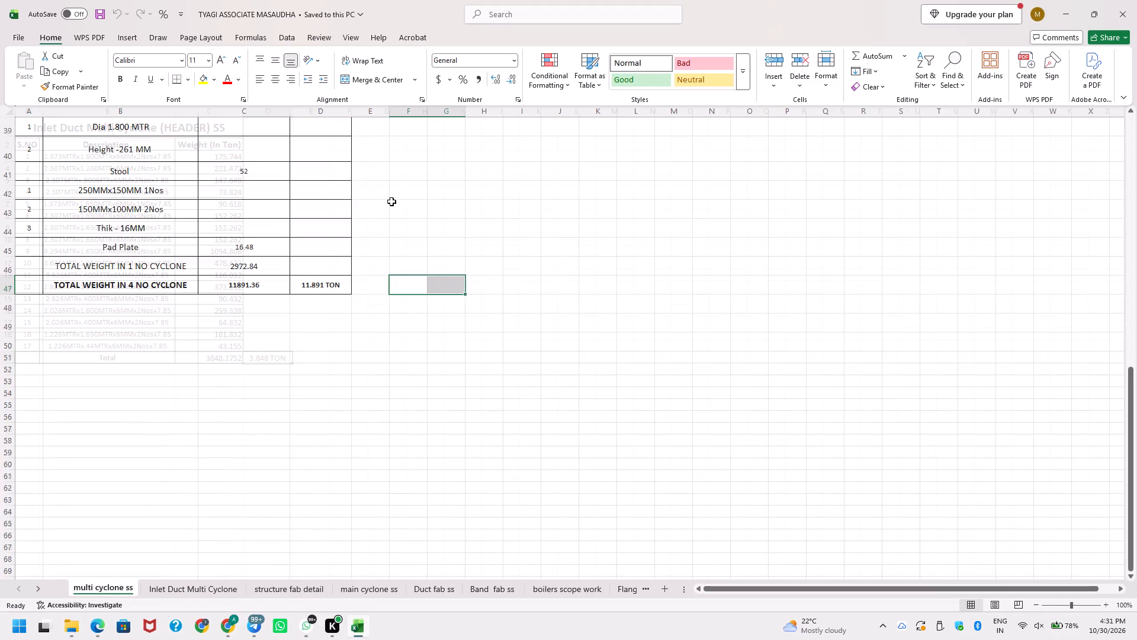
pyautogui.hotkey('alt', 'F4')
# Rename the TYAGI ASSOCIATE MASAUDHA file as TYAGI ASSOCIATE MASAUDHA Update File.
pyautogui.press('F2')
pyautogui.press('Right')
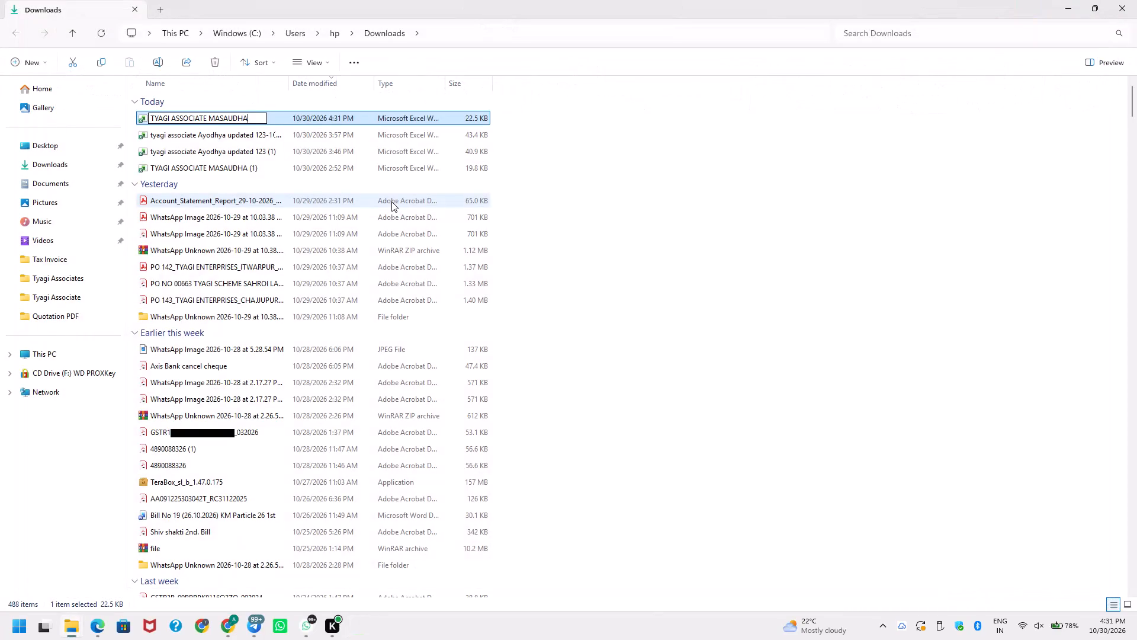
pyautogui.press('space')
pyautogui.write('Update')
pyautogui.press('space')
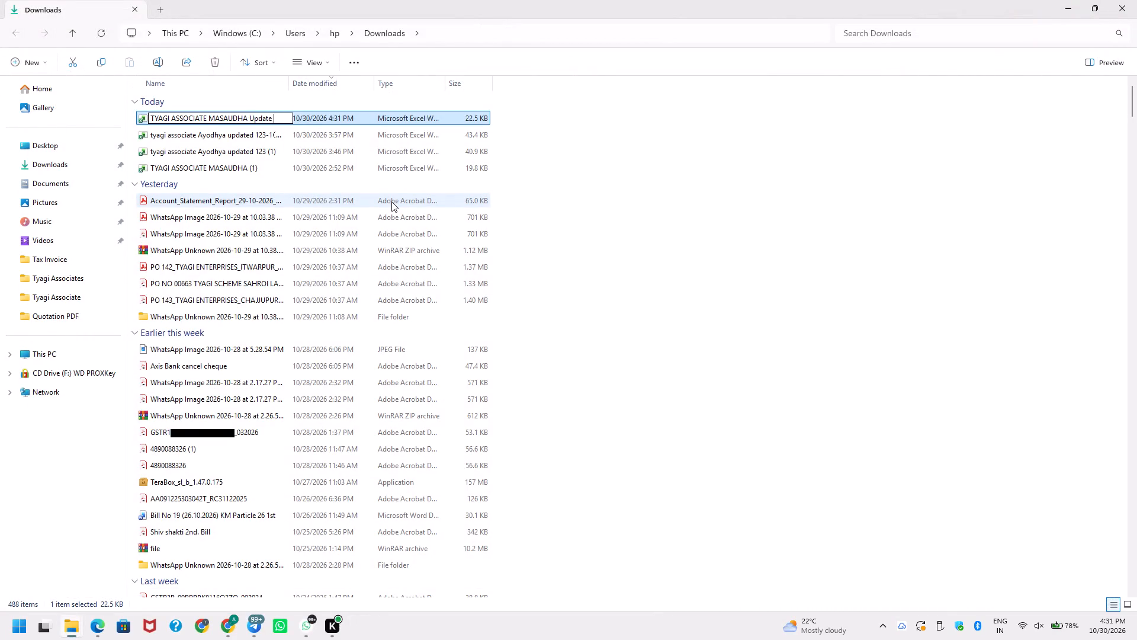
pyautogui.write('File')
pyautogui.press('Return')
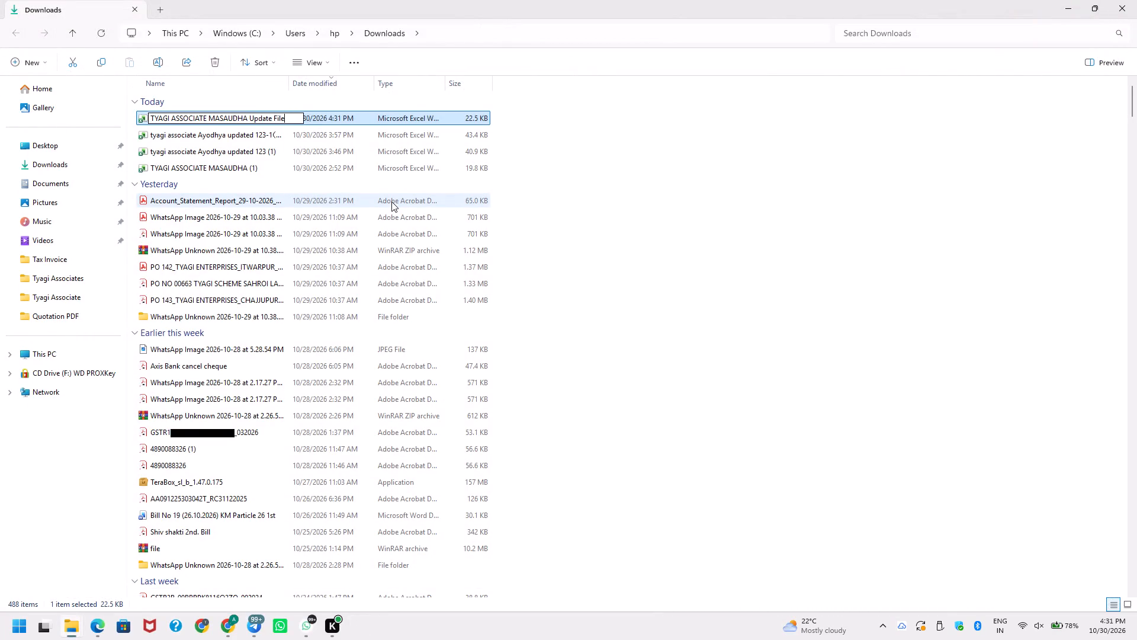
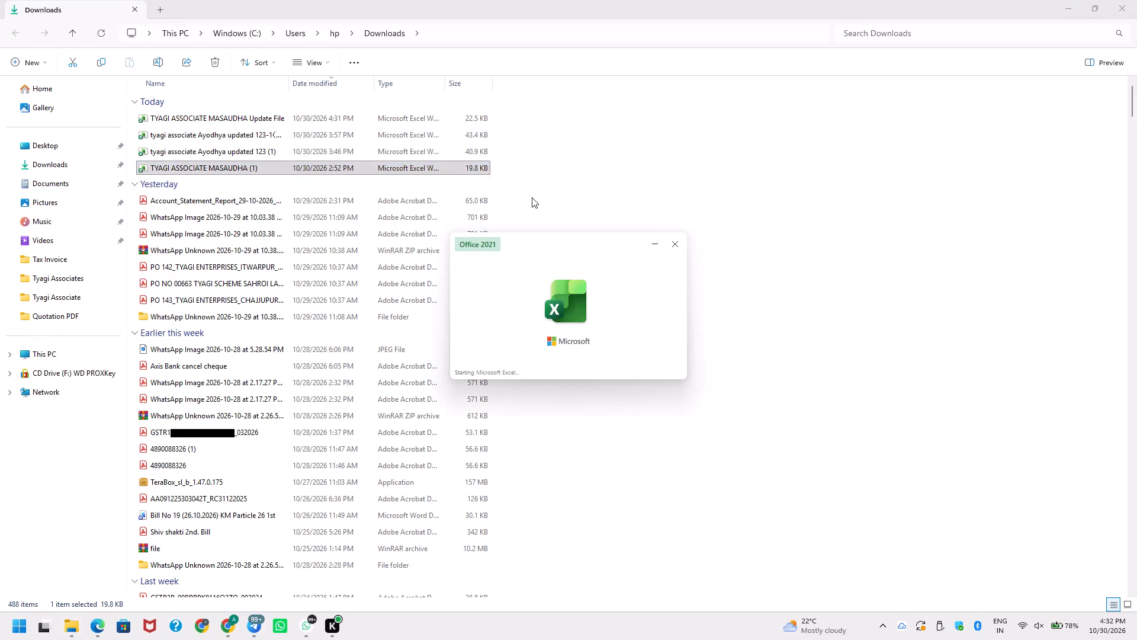
# Look at the main cyclone ss sheet of the TYAGI ASSOCIATE MASAUDHA (1) workbook, close it, and clear the file selection in Downloads.
pyautogui.scroll(2, 430, 308)
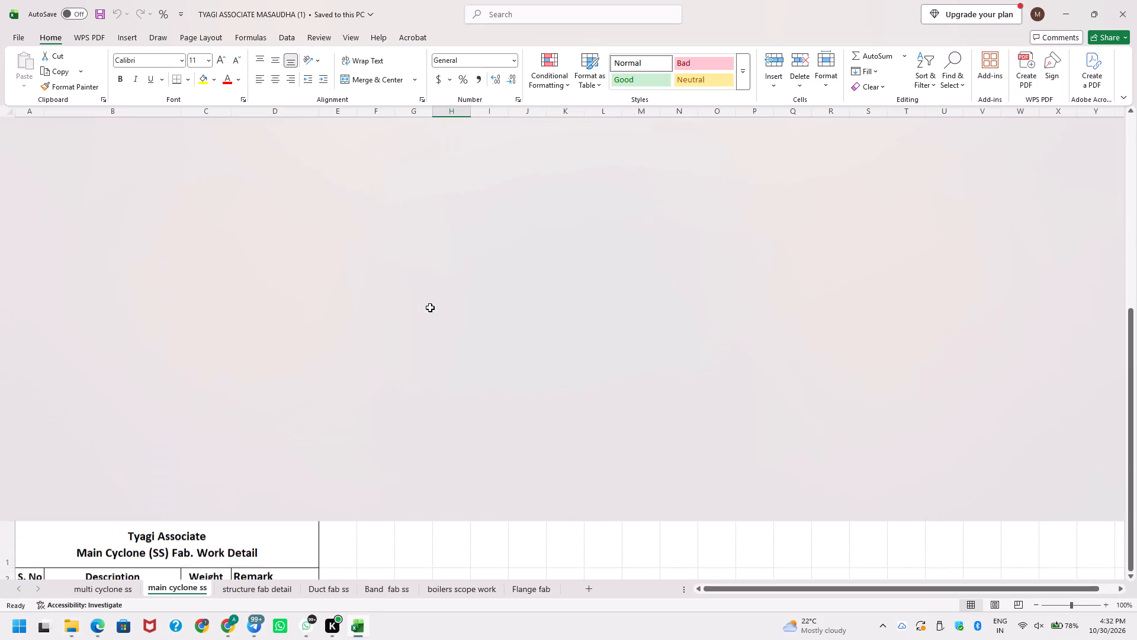
pyautogui.click(1117, 2)
pyautogui.click(637, 200)
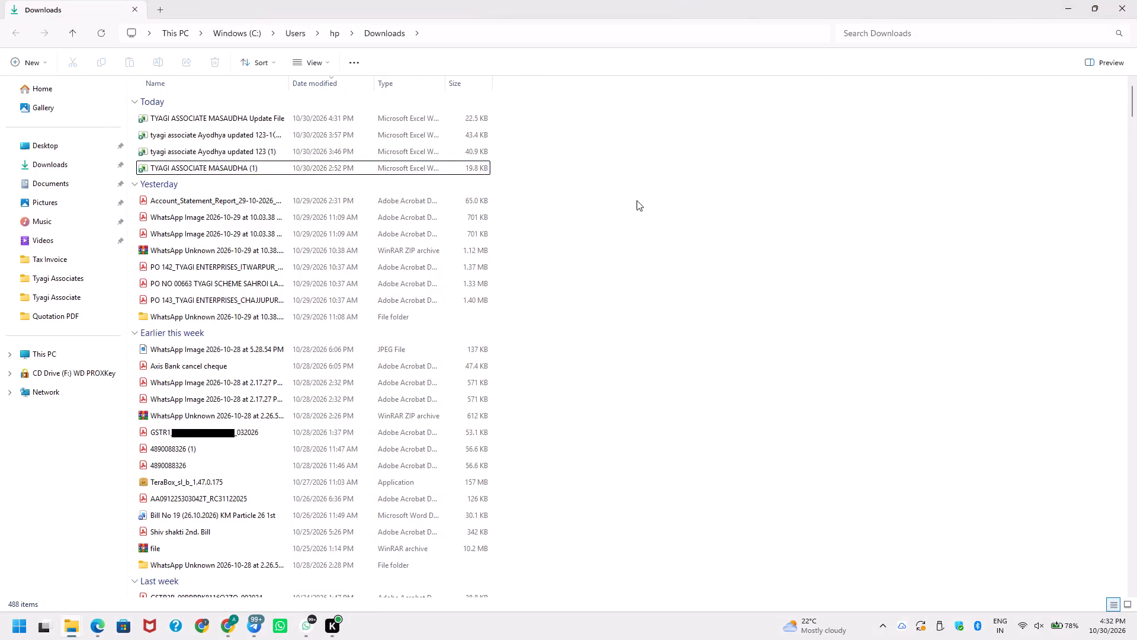